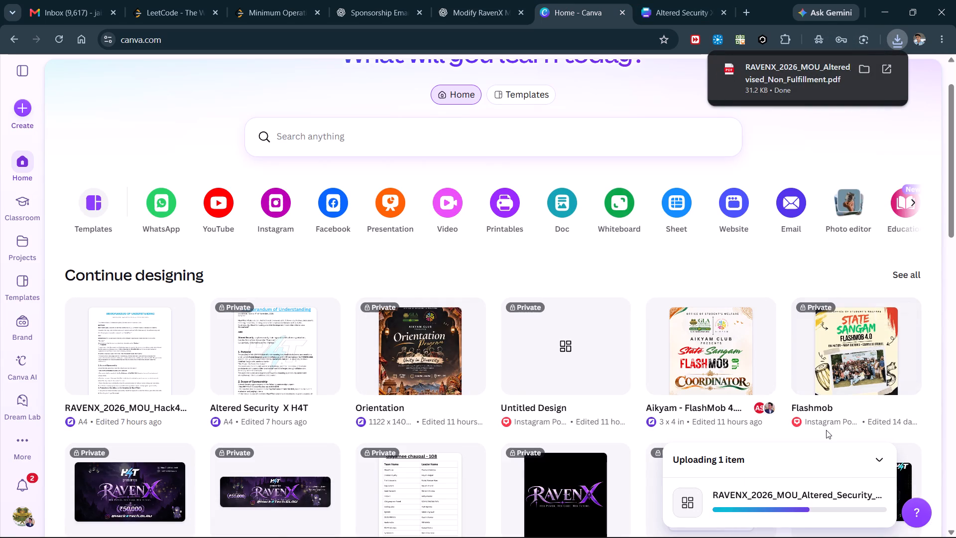
left_click(869, 502)
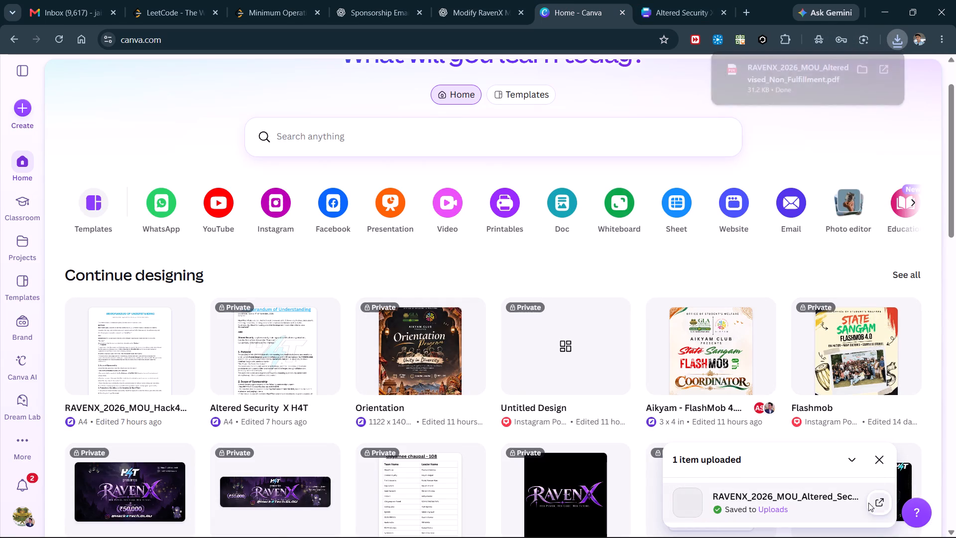
left_click(877, 504)
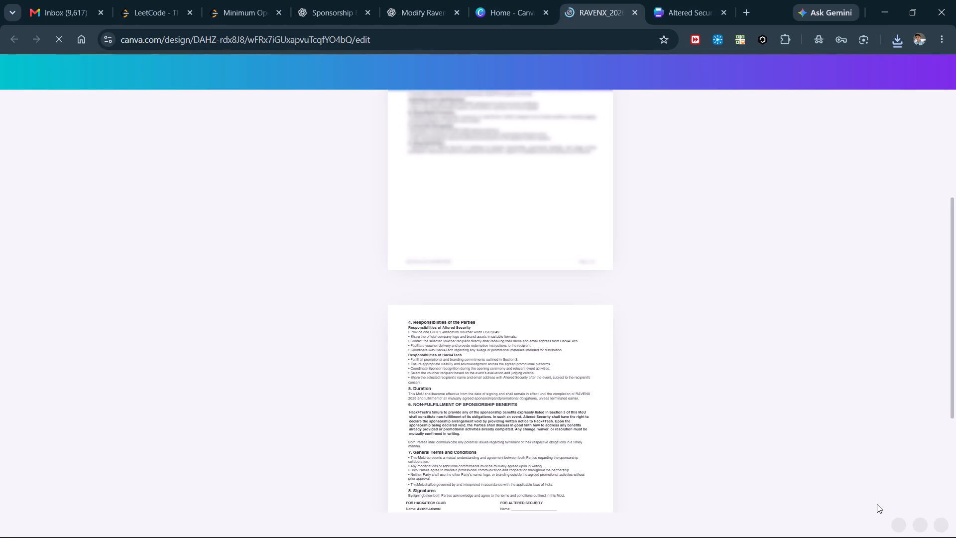
Delete the "RAVENX 2026 | HACK4TECH CLUB × ALTERED SECURITY" subtitle beneath the Memorandum of Understanding heading on page 1.
scroll(658, 354, "up", 3)
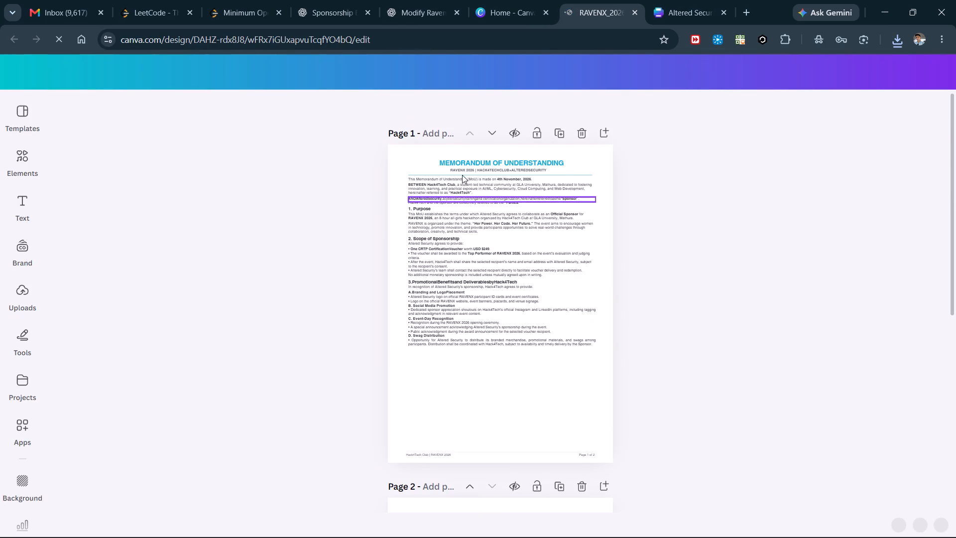
left_click(470, 168)
key("Delete")
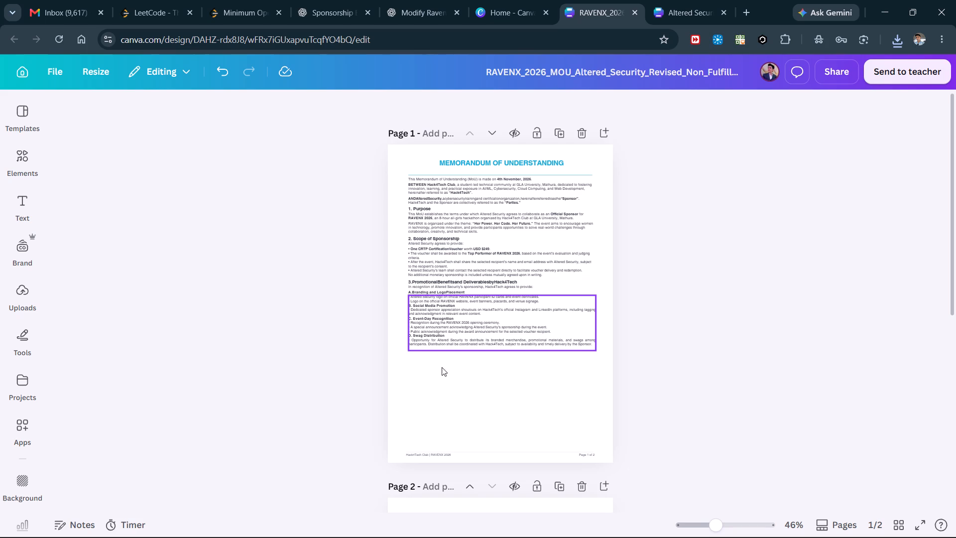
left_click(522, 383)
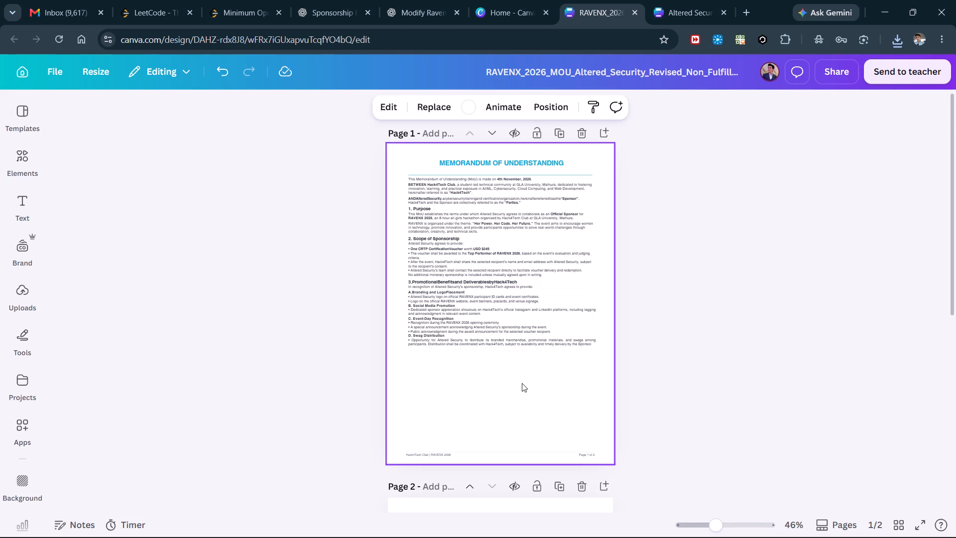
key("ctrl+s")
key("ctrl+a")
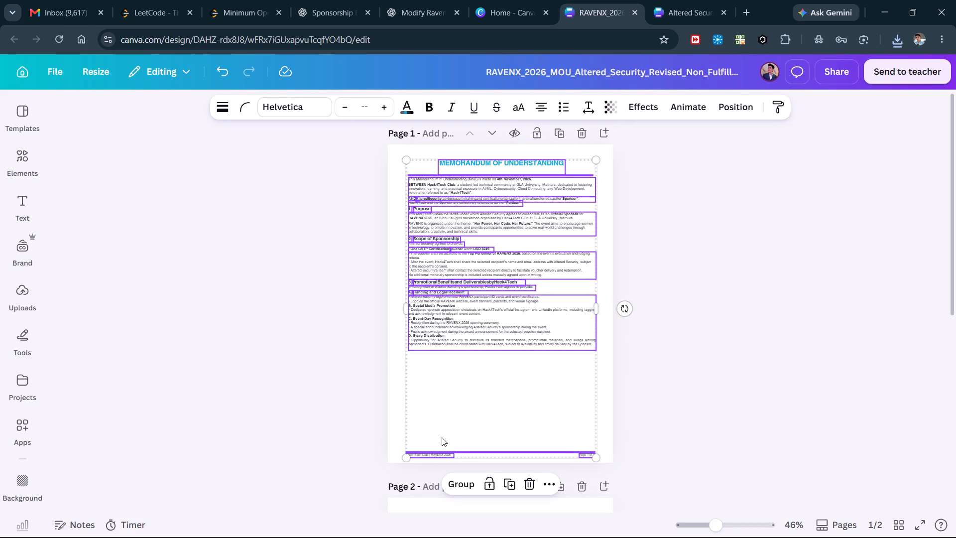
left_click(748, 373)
Select all body text blocks between the heading and footer on page 1 and enlarge them together proportionally.
left_click_drag(349, 183, 415, 186)
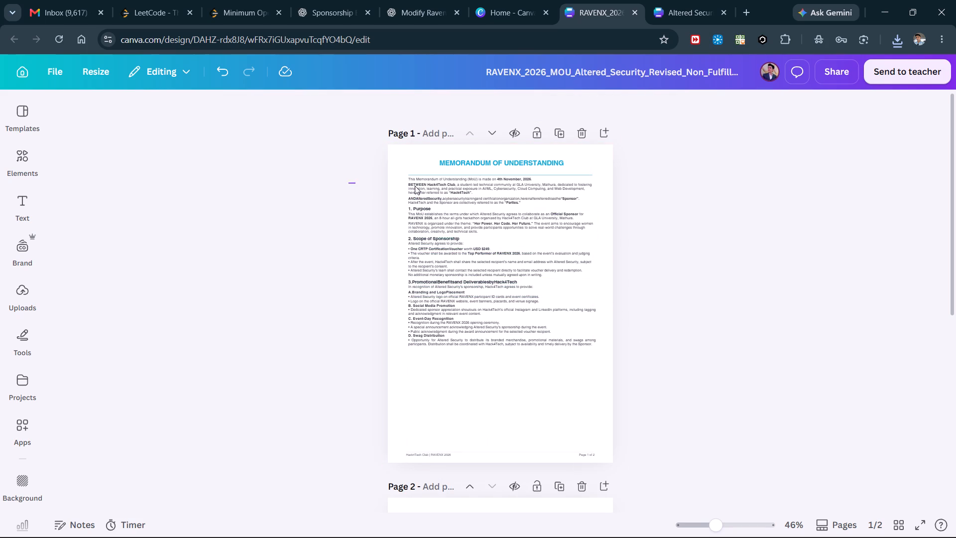
left_click_drag(415, 186, 630, 336)
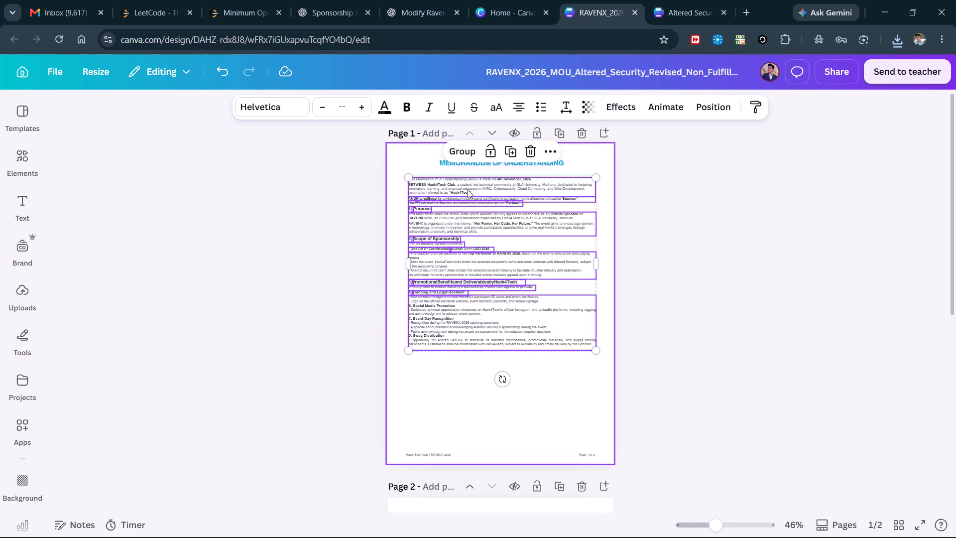
left_click_drag(594, 350, 605, 391)
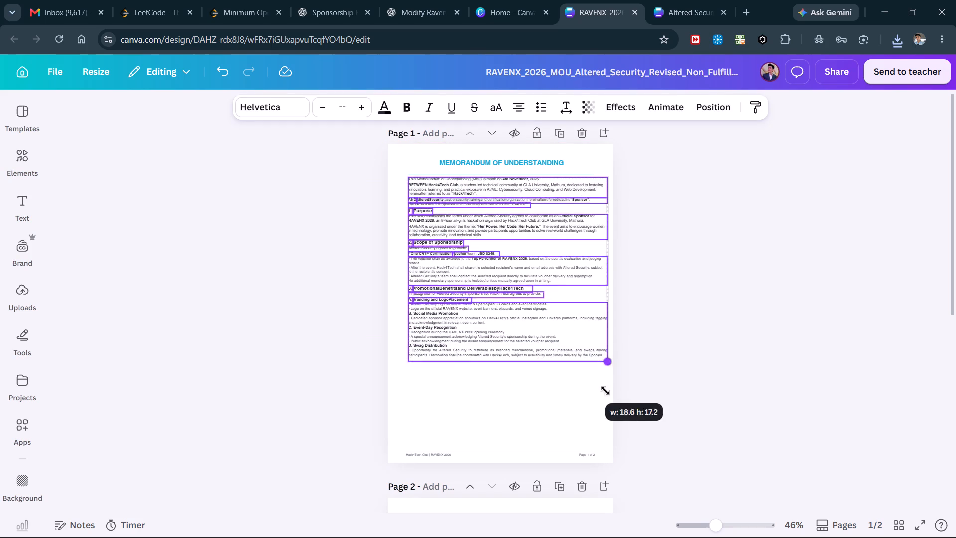
left_click_drag(605, 391, 694, 421)
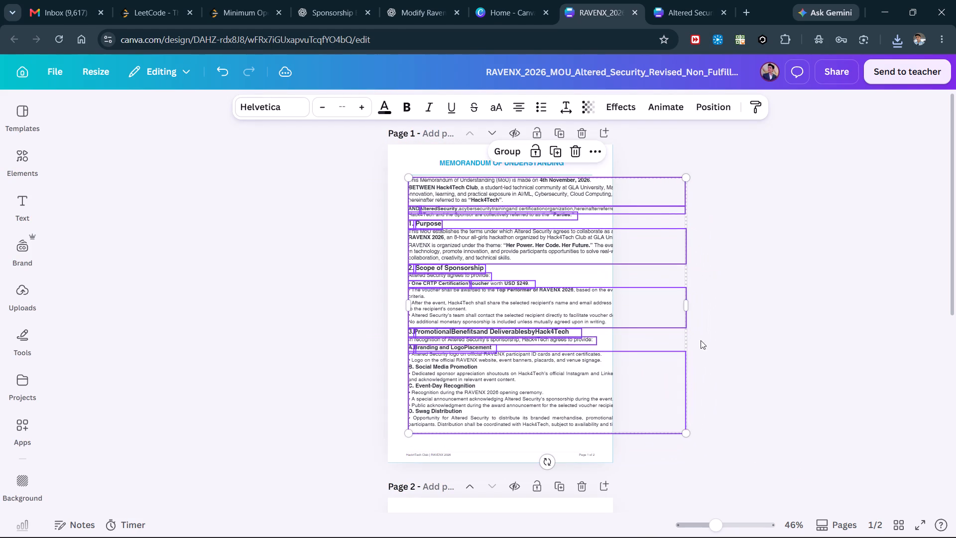
Narrow the selected body text blocks to about the page edge and scale them down proportionally to fit within page 1's margins.
left_click_drag(687, 303, 602, 312)
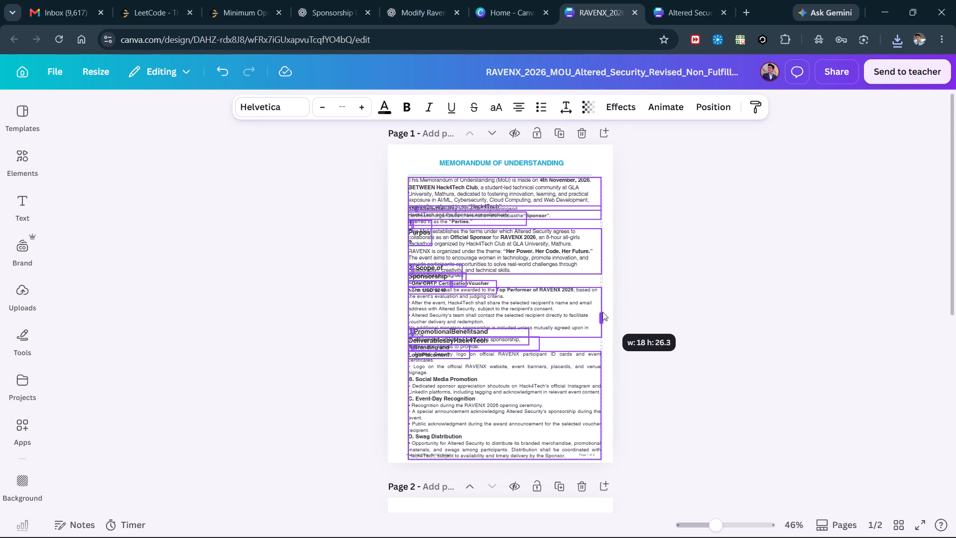
left_click_drag(602, 312, 613, 315)
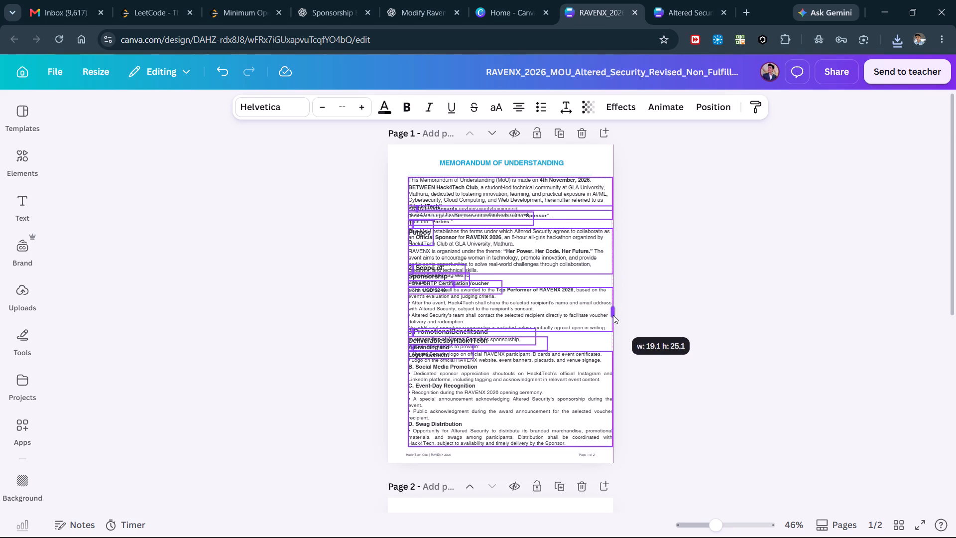
left_click_drag(613, 315, 612, 315)
left_click_drag(615, 447, 600, 429)
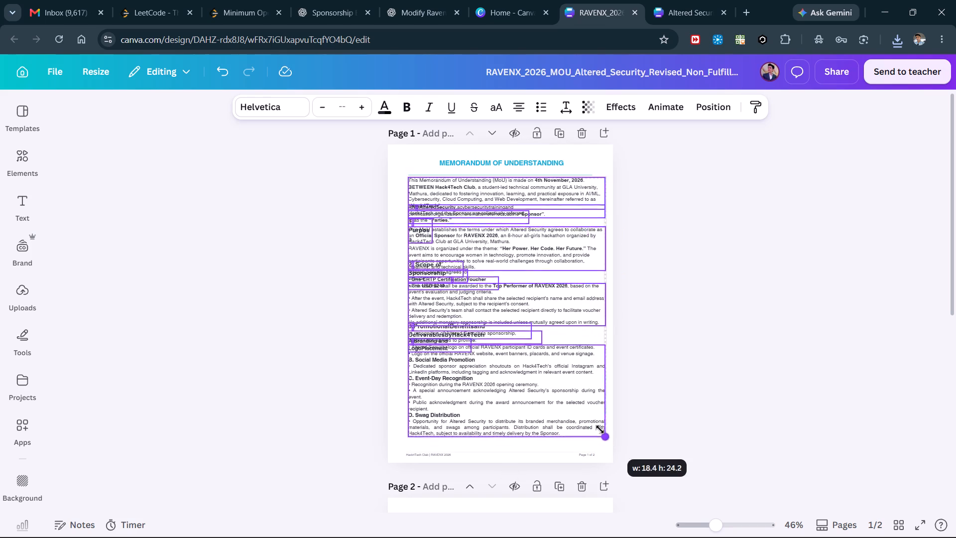
left_click_drag(600, 429, 588, 415)
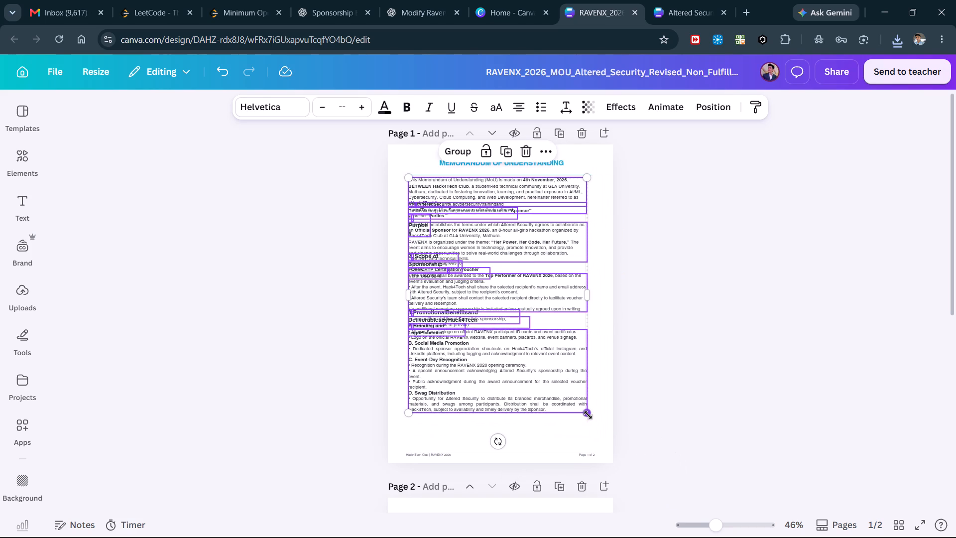
Widen the selected body text blocks on page 1 so their lines extend closer to the page edge.
left_click_drag(591, 293, 603, 292)
left_click(731, 348)
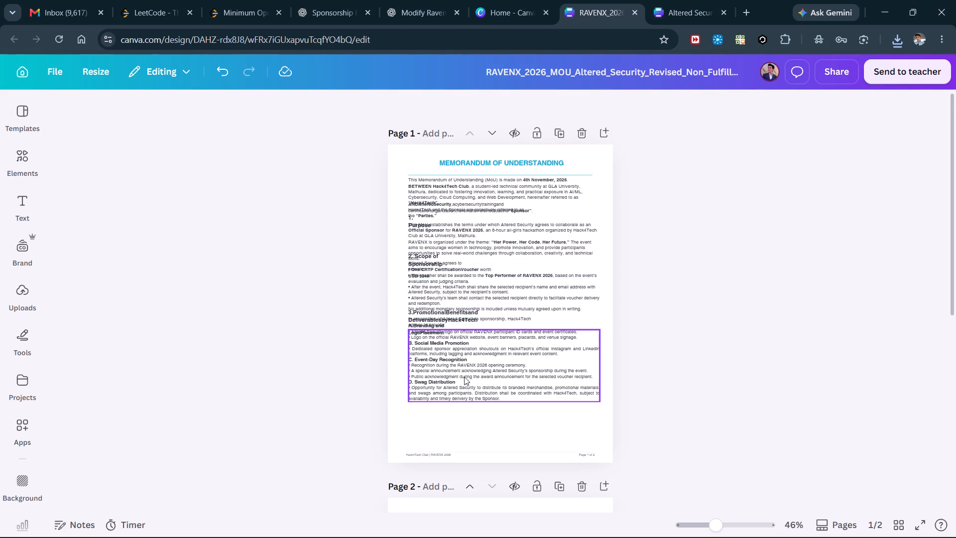
Spread out the Section 3 text blocks on page 1, stacking them without overlap from the footer up to the "In recognition" sentence.
left_click_drag(458, 382, 454, 426)
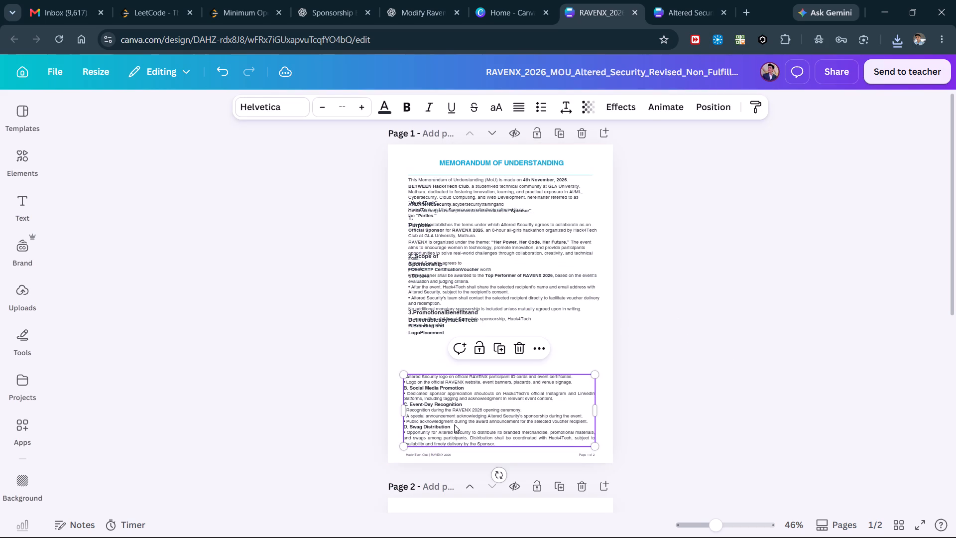
left_click_drag(424, 331, 420, 371)
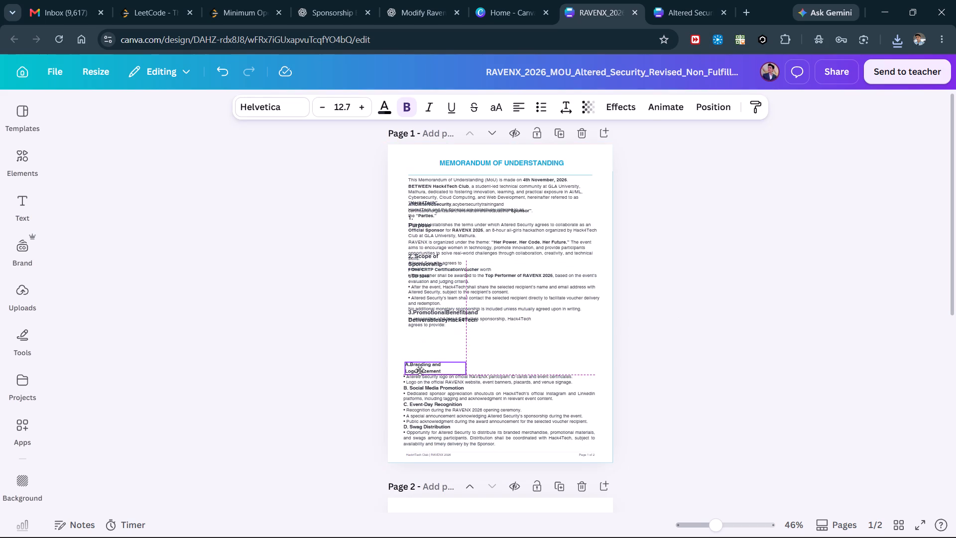
left_click_drag(420, 371, 419, 370)
left_click_drag(419, 370, 418, 370)
left_click_drag(434, 313, 428, 349)
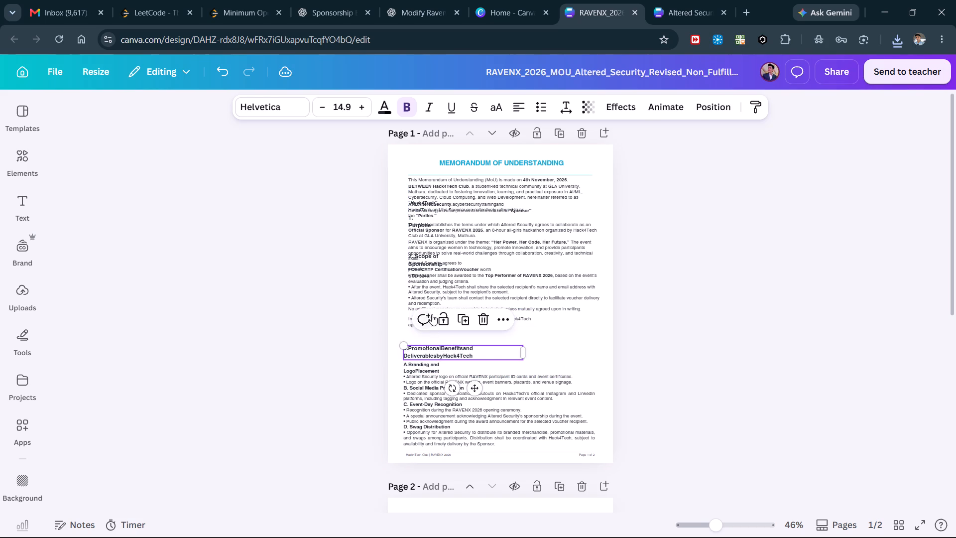
left_click(408, 320)
left_click_drag(409, 320, 409, 339)
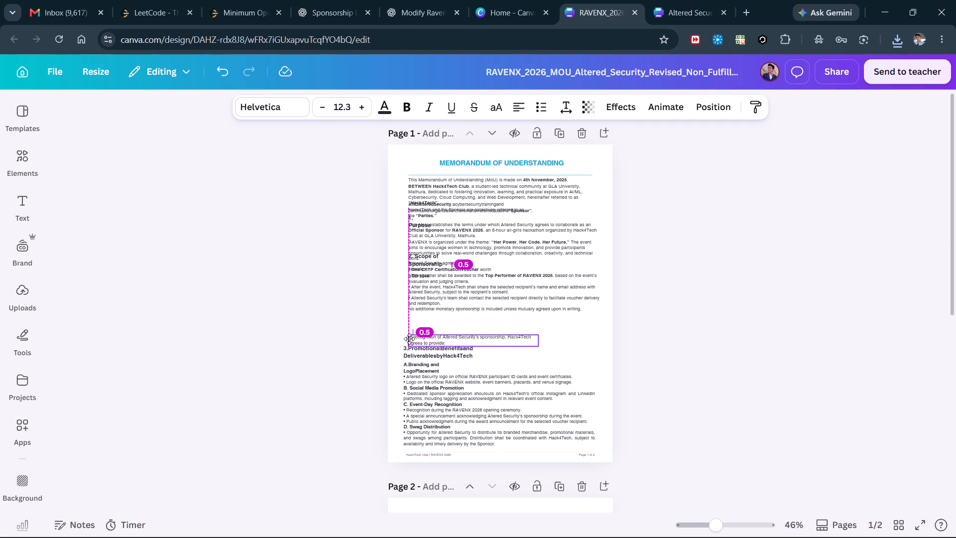
left_click_drag(409, 339, 406, 337)
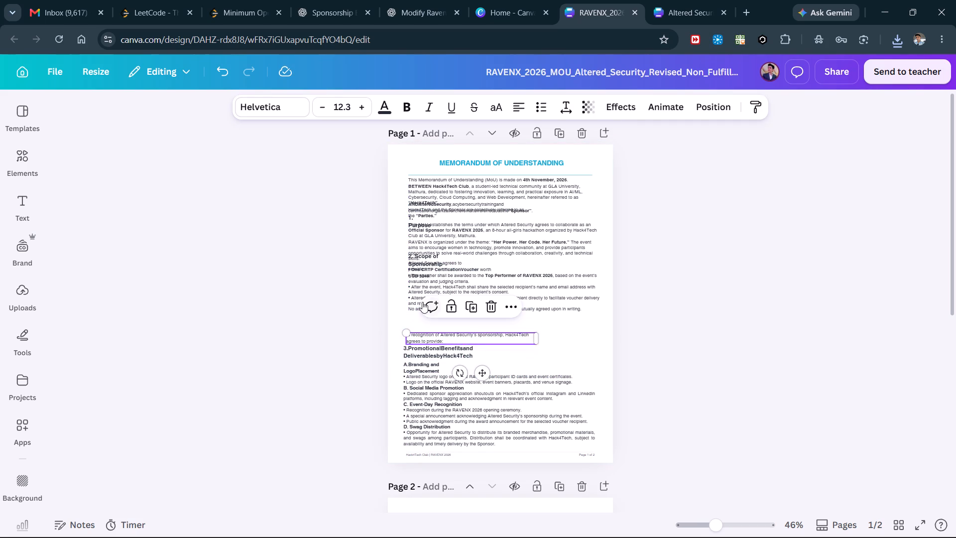
Move the voucher conditions block and the "One CRTP Certification Voucher" line down, stacked and aligned above the "In recognition" sentence.
left_click_drag(416, 288, 416, 308)
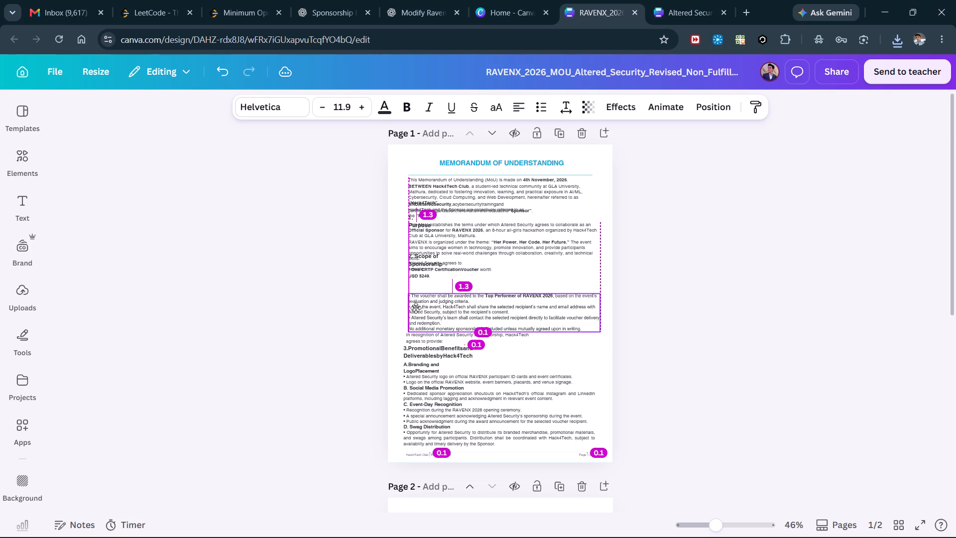
left_click_drag(416, 308, 414, 308)
left_click_drag(419, 276, 419, 285)
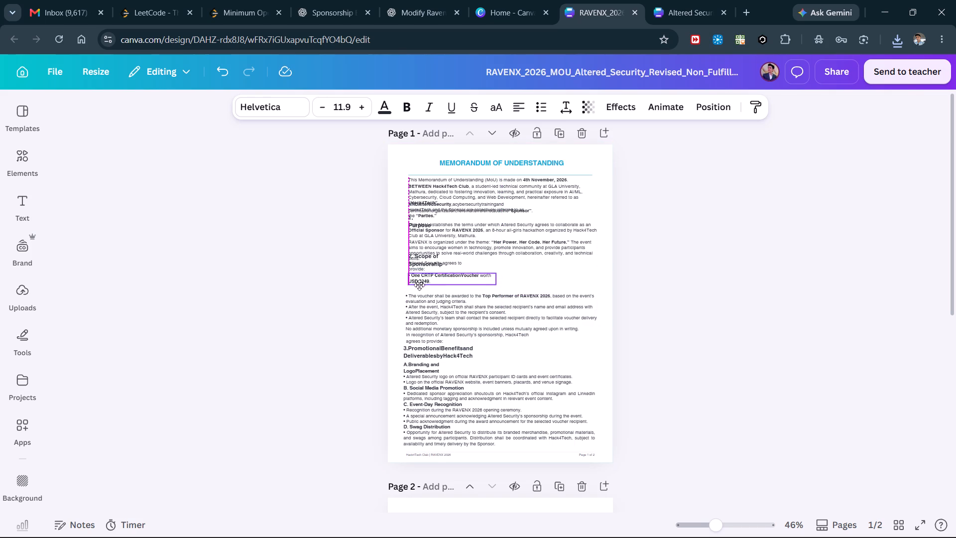
left_click_drag(419, 285, 418, 289)
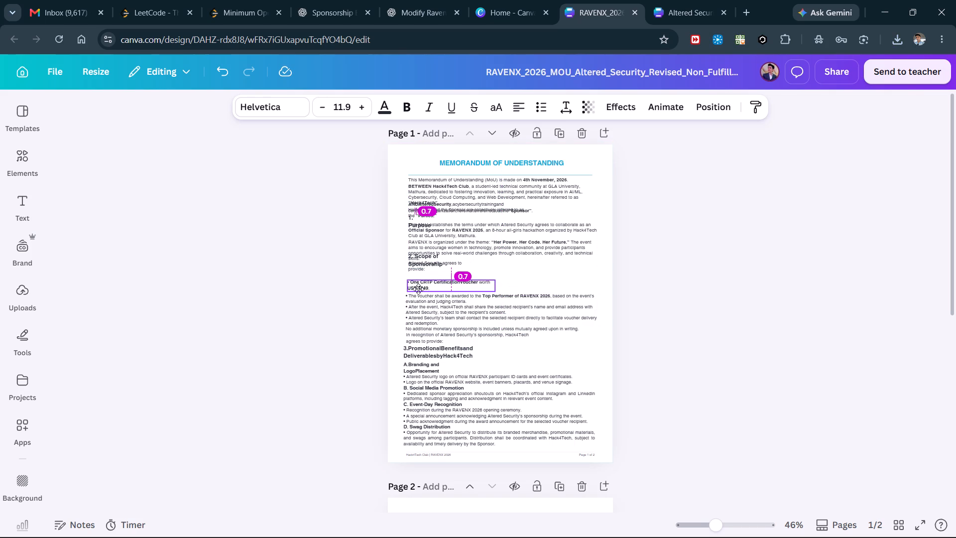
left_click_drag(418, 289, 417, 290)
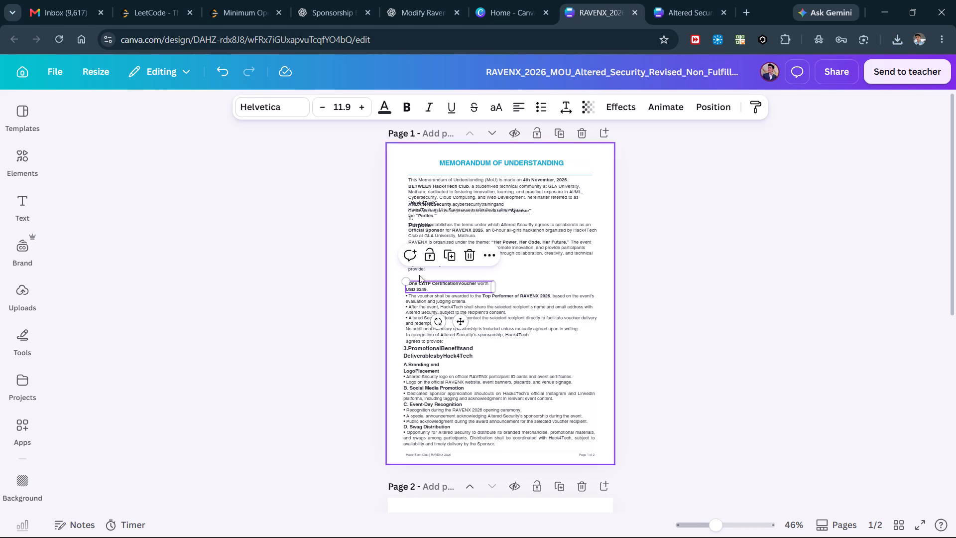
Place the "2. Scope of Sponsorship" heading just above the CRTP voucher line and widen its box to fit one line.
left_click(418, 267)
left_click_drag(423, 260, 421, 273)
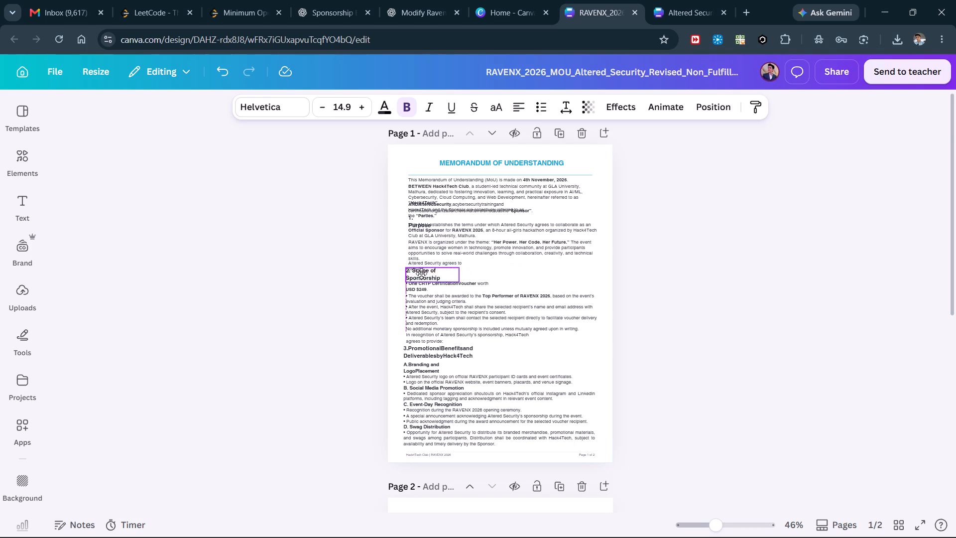
left_click_drag(421, 273, 422, 274)
left_click_drag(461, 275, 494, 275)
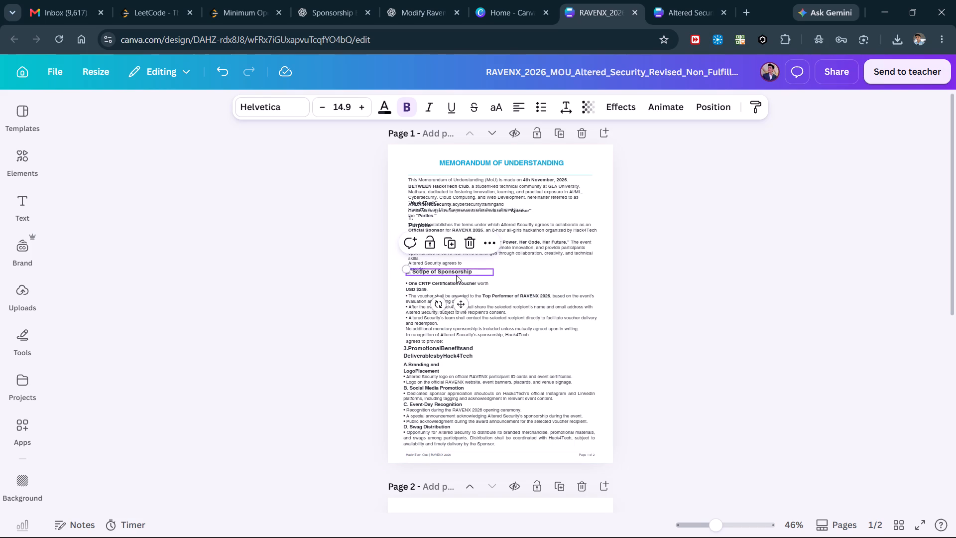
left_click(451, 272)
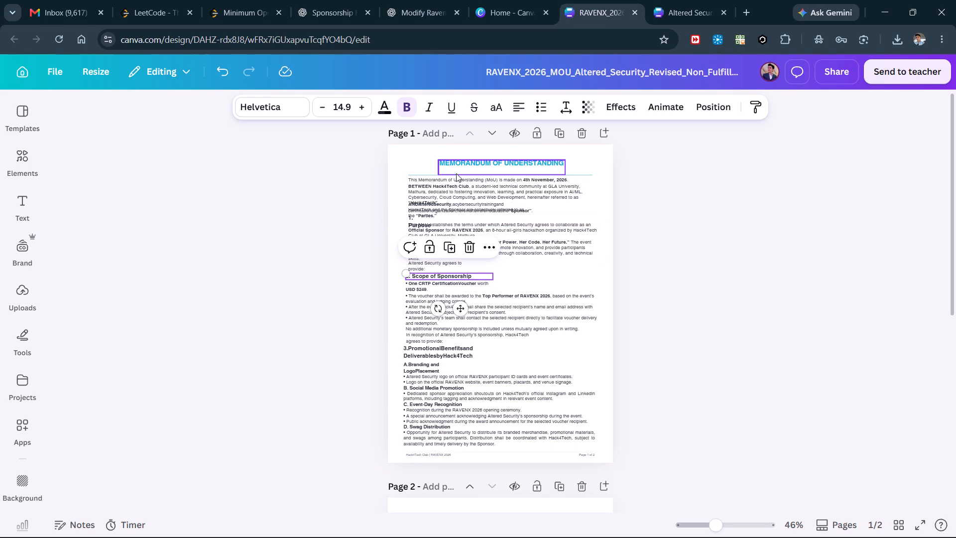
Delete the blue divider line under the Memorandum of Understanding title and shift the opening paragraph block up into its space.
left_click(433, 174)
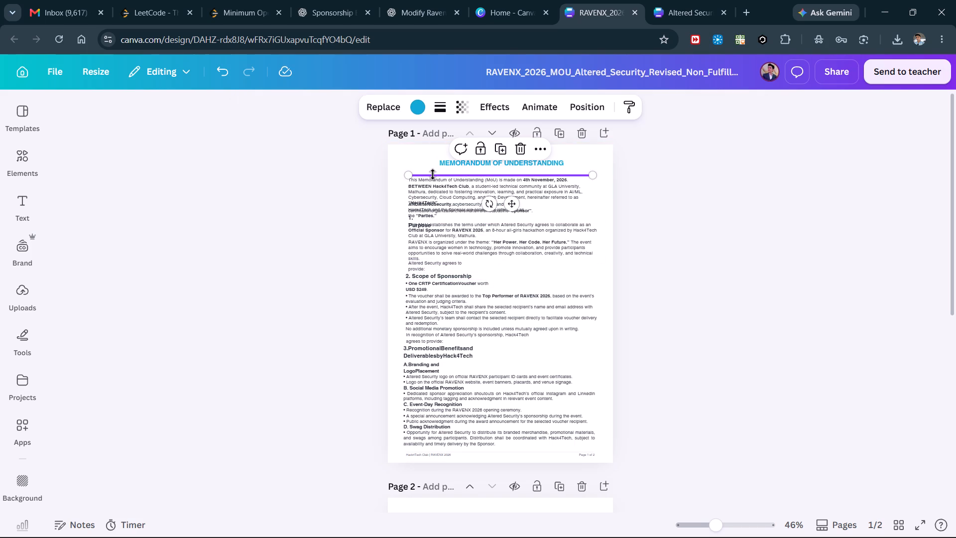
key("Delete")
left_click_drag(433, 184, 432, 178)
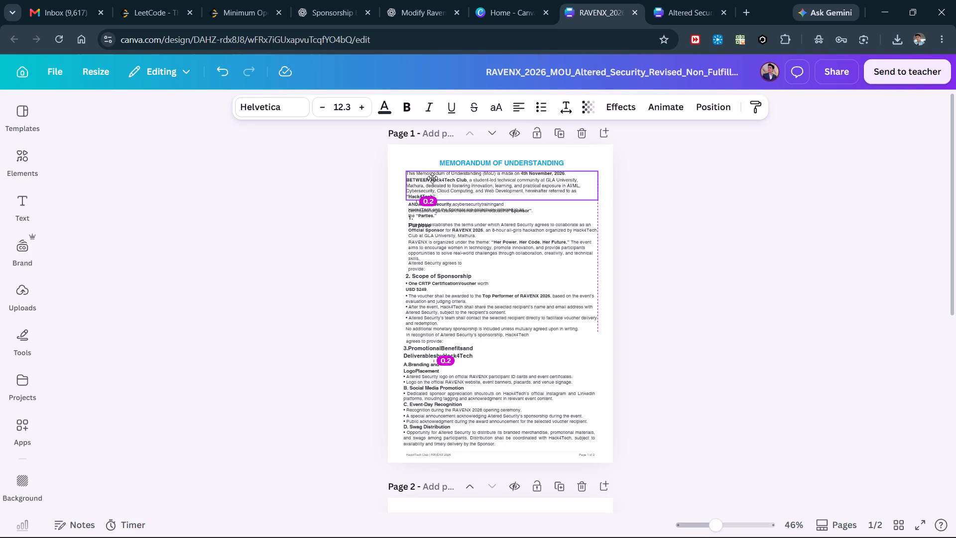
left_click_drag(432, 178, 433, 179)
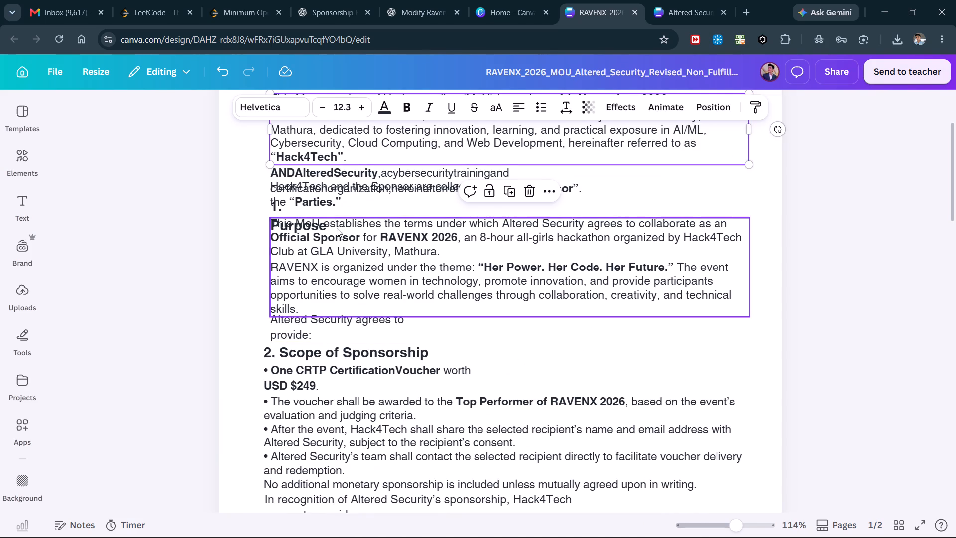
Widen the "1. Purpose" heading's text box so the heading fits on one line.
left_click(308, 212)
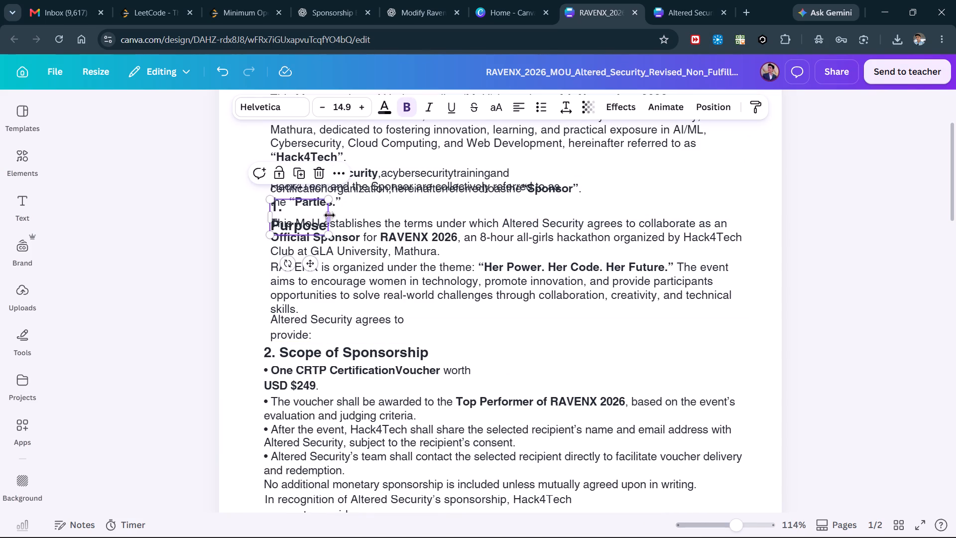
left_click_drag(331, 216, 358, 214)
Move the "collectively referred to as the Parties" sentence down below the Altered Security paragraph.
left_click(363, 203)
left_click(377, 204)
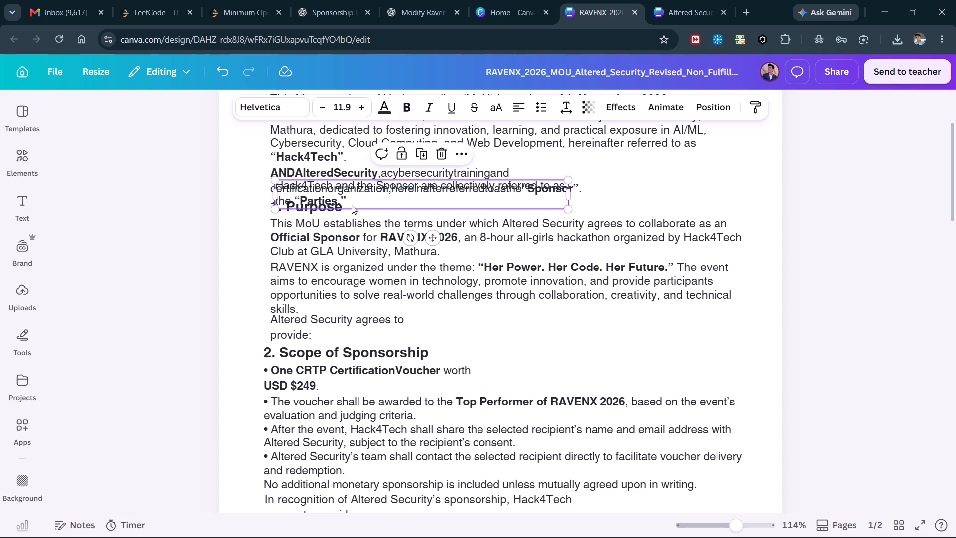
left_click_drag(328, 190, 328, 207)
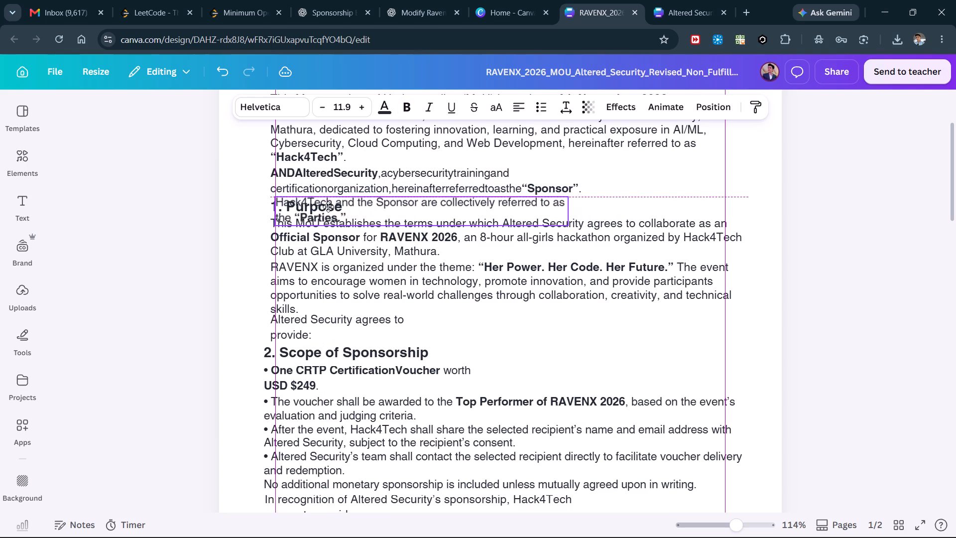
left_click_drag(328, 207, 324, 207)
Move the title, the opening paragraph block and the Altered Security paragraph up to free space at the top of page 1.
scroll(325, 207, "up", 2)
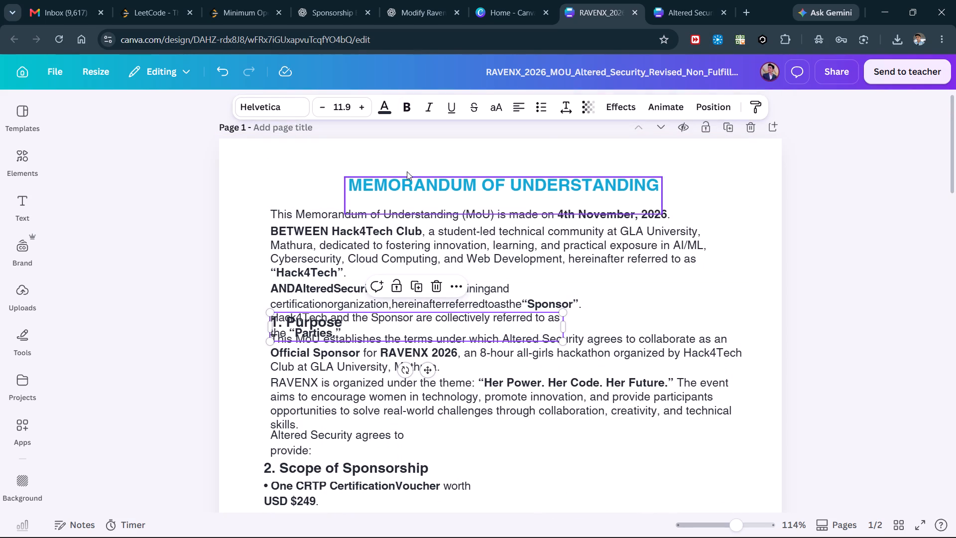
left_click_drag(409, 183, 414, 153)
left_click_drag(362, 220, 362, 209)
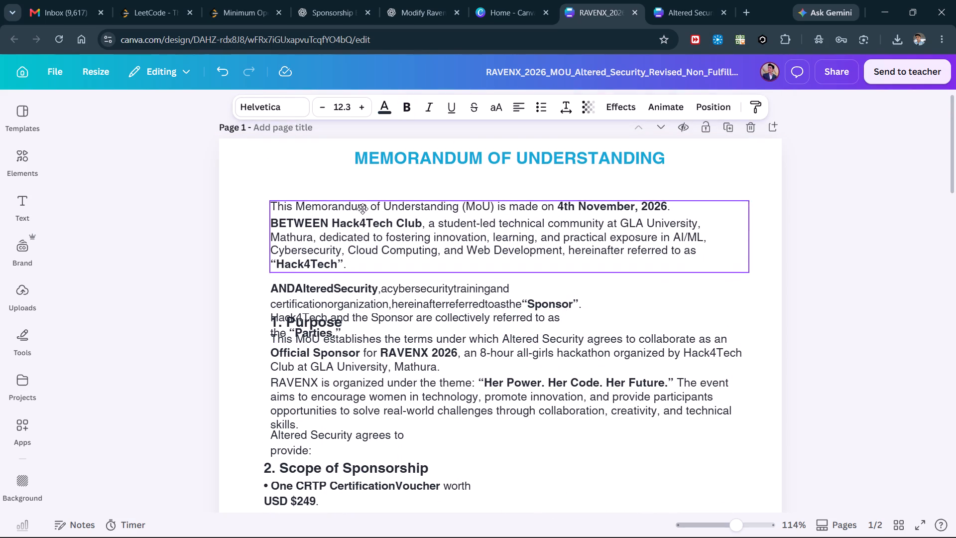
left_click_drag(362, 209, 362, 193)
left_click_drag(326, 288, 326, 287)
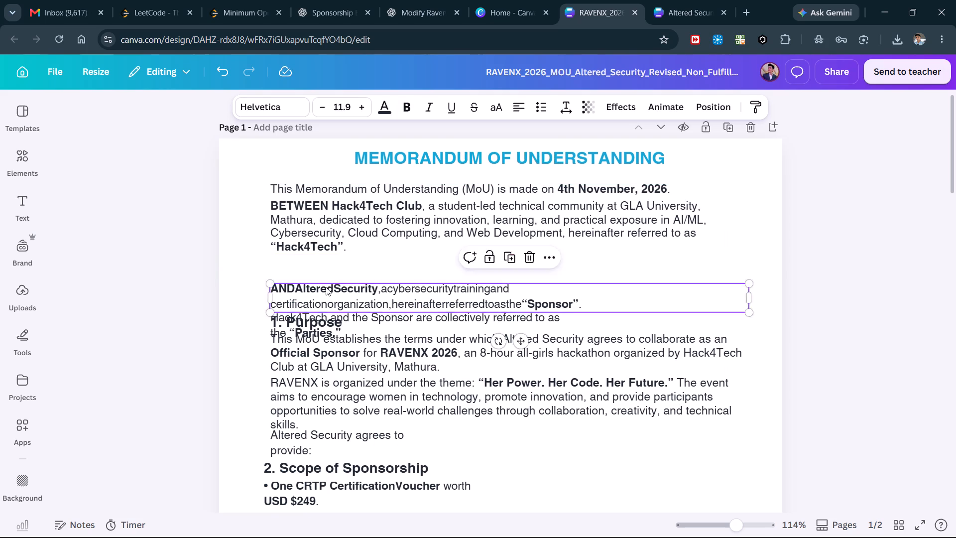
left_click_drag(326, 287, 326, 263)
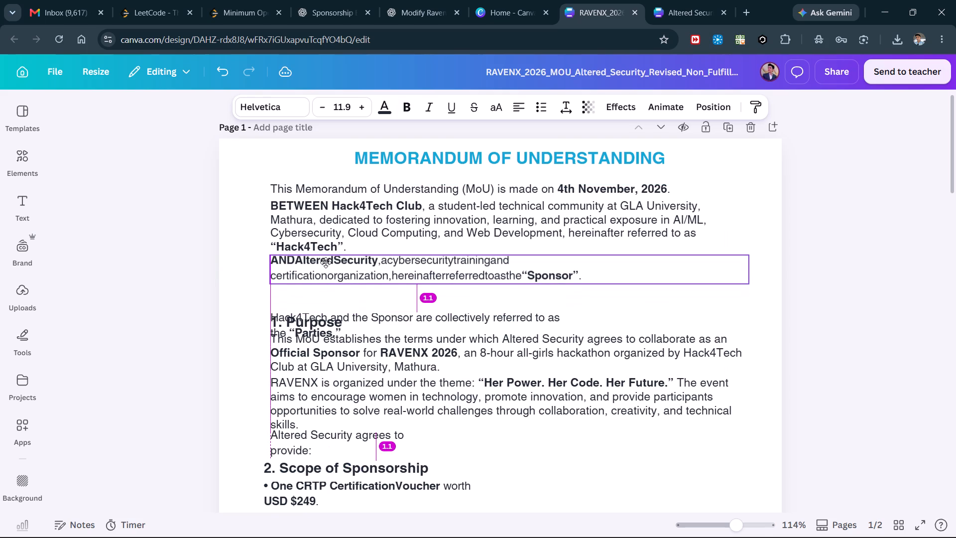
left_click_drag(326, 263, 326, 264)
Insert a space between "AND" and "AlteredSecurity" in the sponsor paragraph.
triple_click(296, 267)
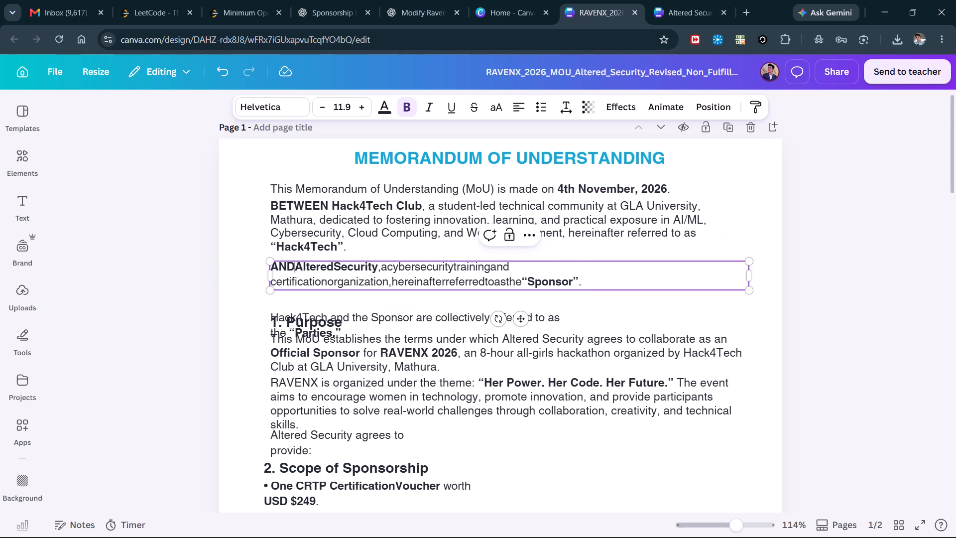
key("space")
Place the "Parties" sentence directly beneath the sponsor paragraph, widen its box to fit one line, and align it with the text above.
left_click(317, 317)
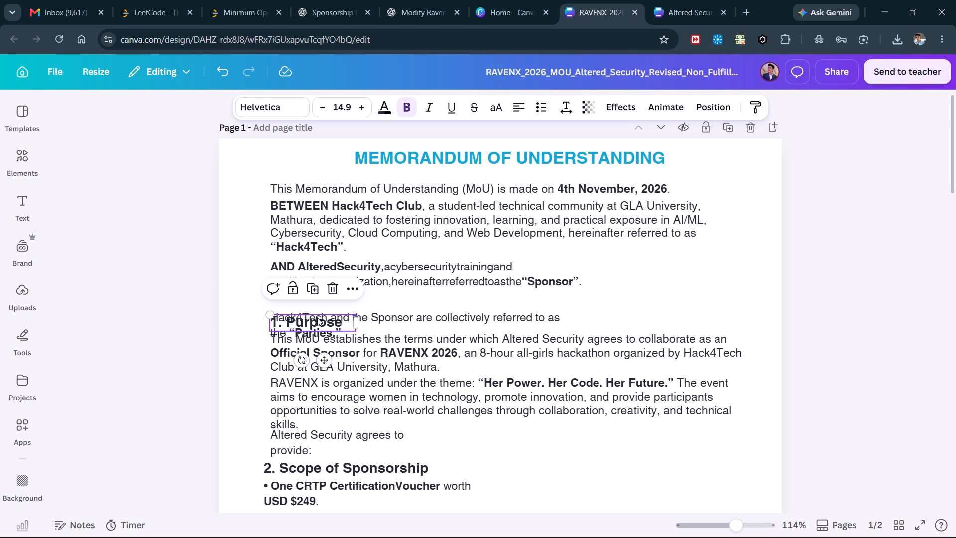
left_click(315, 321)
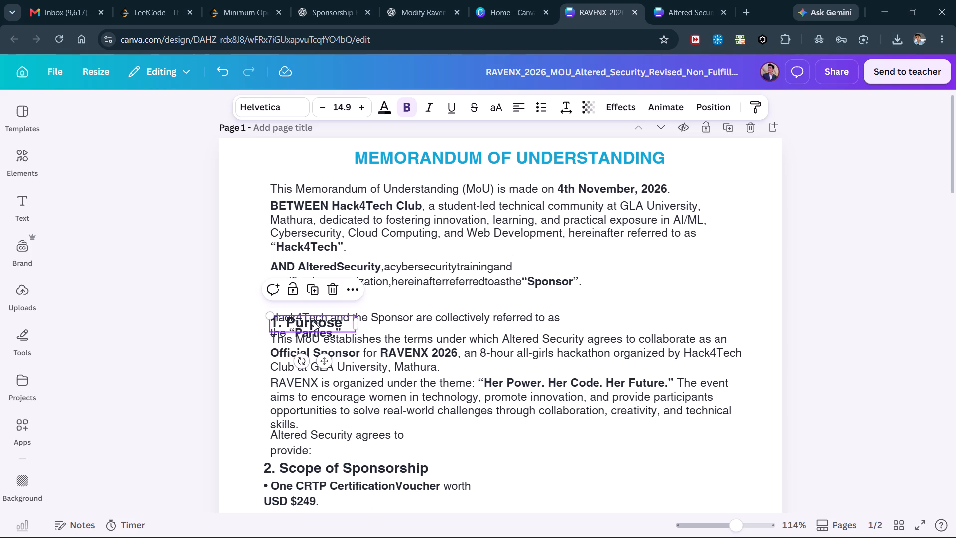
left_click_drag(394, 315, 392, 296)
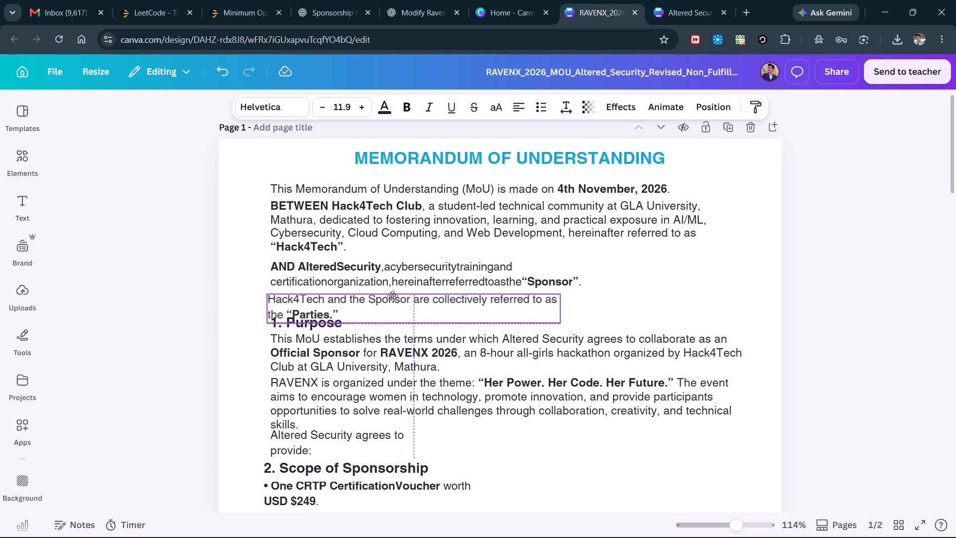
left_click_drag(392, 296, 396, 291)
left_click(563, 306)
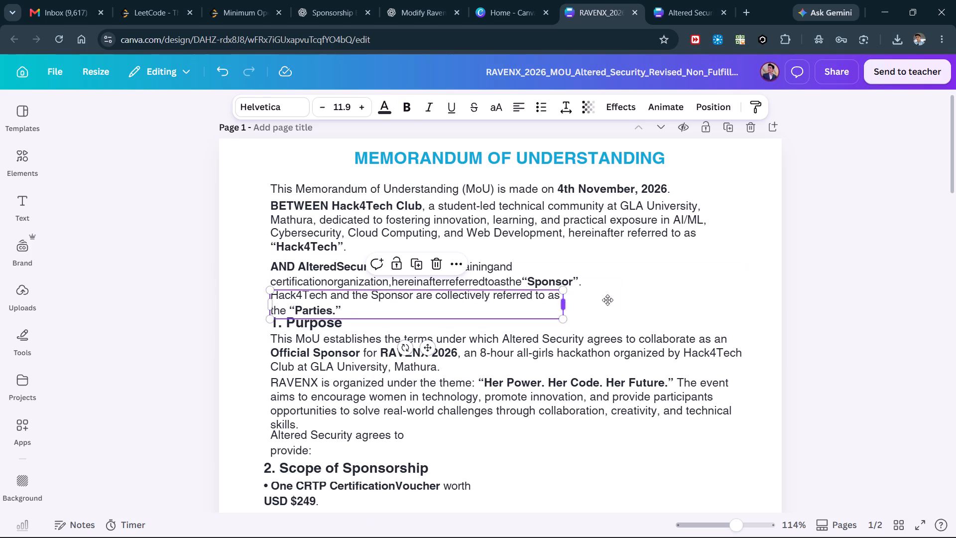
left_click_drag(561, 307, 615, 304)
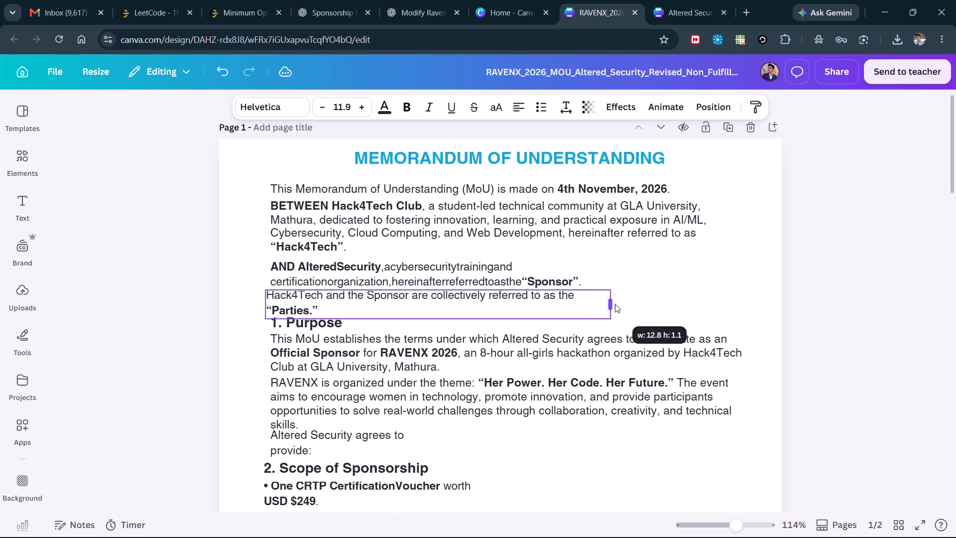
left_click_drag(615, 304, 680, 295)
left_click(749, 309)
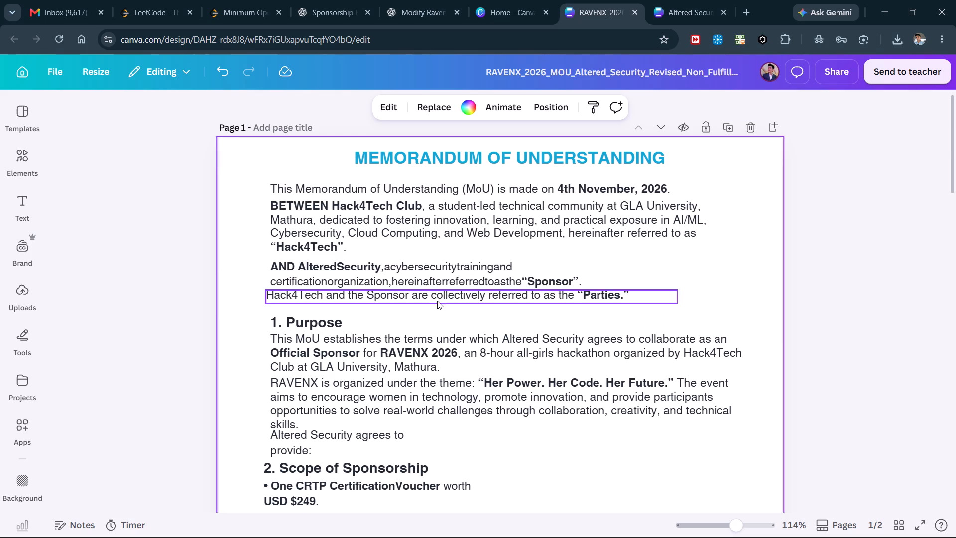
left_click_drag(437, 300, 444, 300)
Move the "1. Purpose" heading and its paragraph block up beneath the "Parties" sentence, keeping them aligned with the body text.
left_click_drag(309, 323, 310, 318)
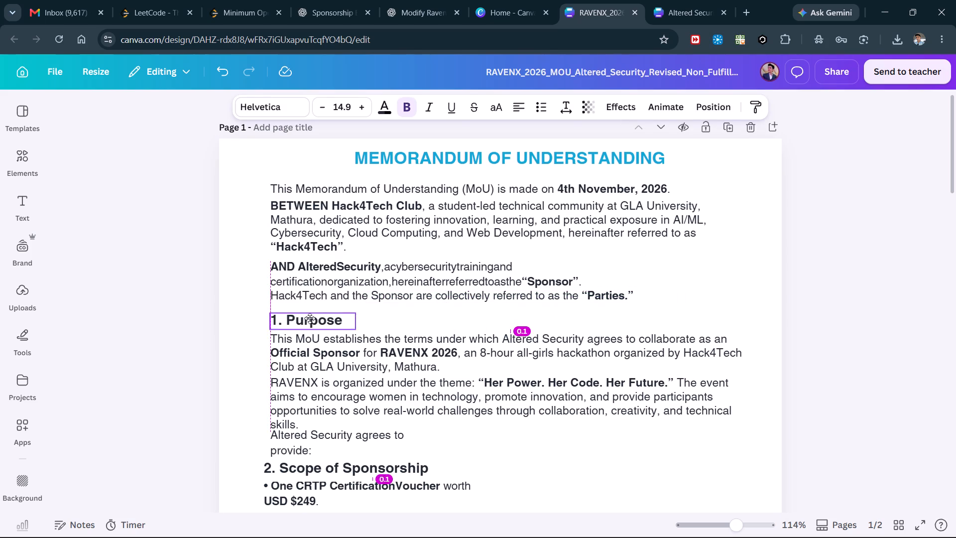
left_click_drag(310, 318, 310, 317)
left_click_drag(394, 372, 393, 365)
scroll(322, 443, "down", 1)
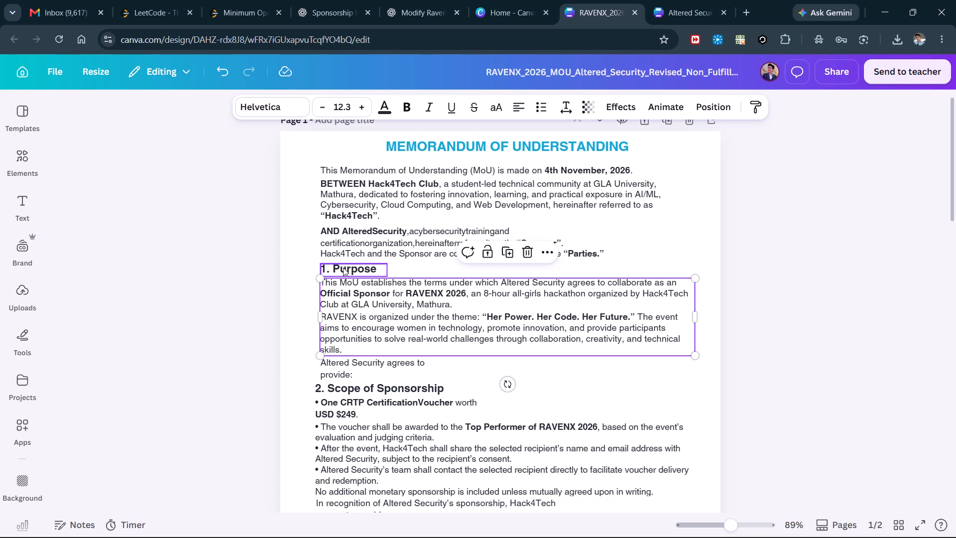
left_click_drag(343, 267, 338, 268)
Look over the lower sections of page 1 and all of page 2 for remaining layout problems.
scroll(342, 364, "down", 3)
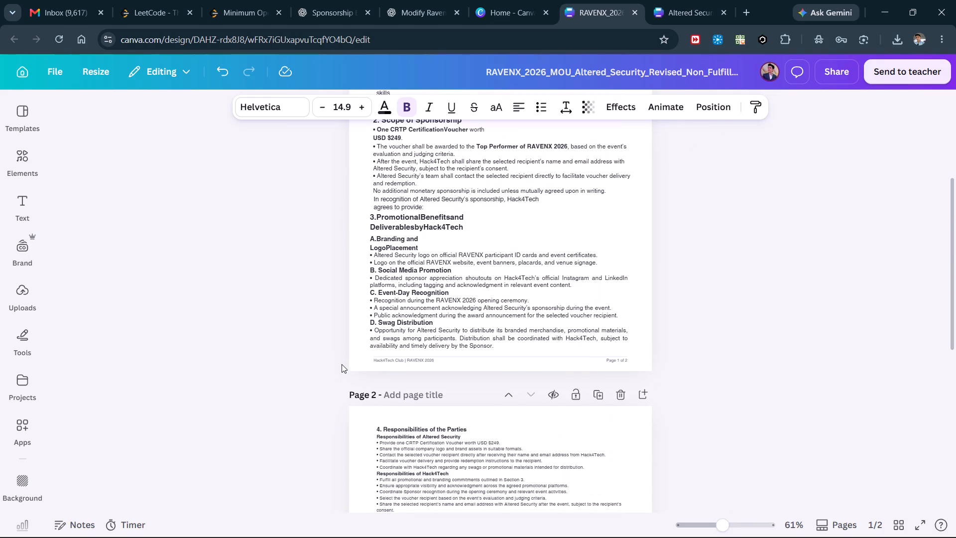
scroll(342, 364, "down", 3)
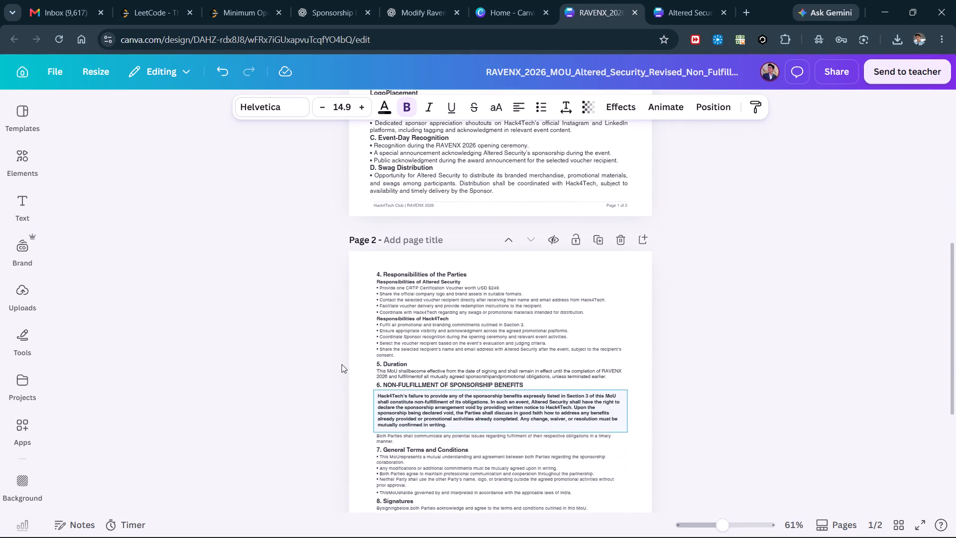
scroll(342, 364, "down", 2)
scroll(342, 364, "up", 2)
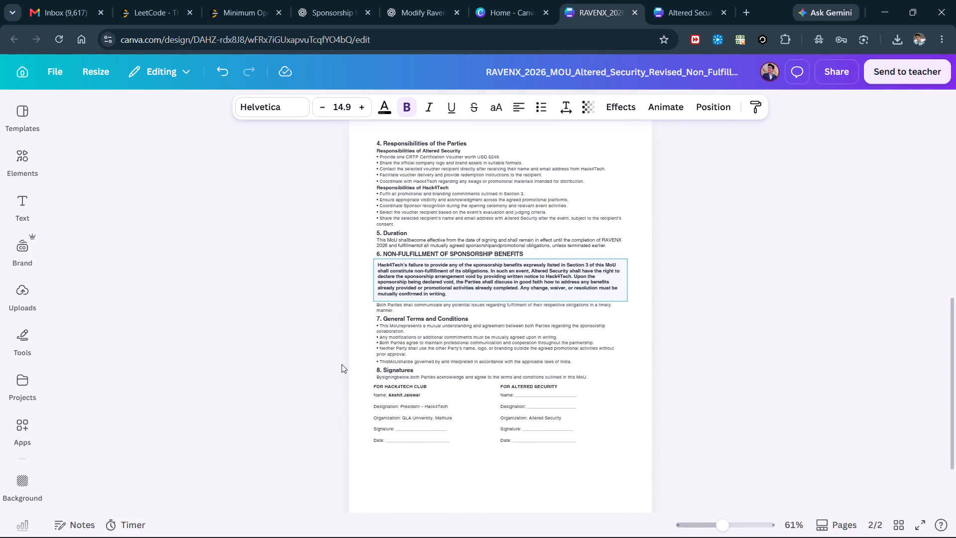
scroll(342, 364, "up", 1)
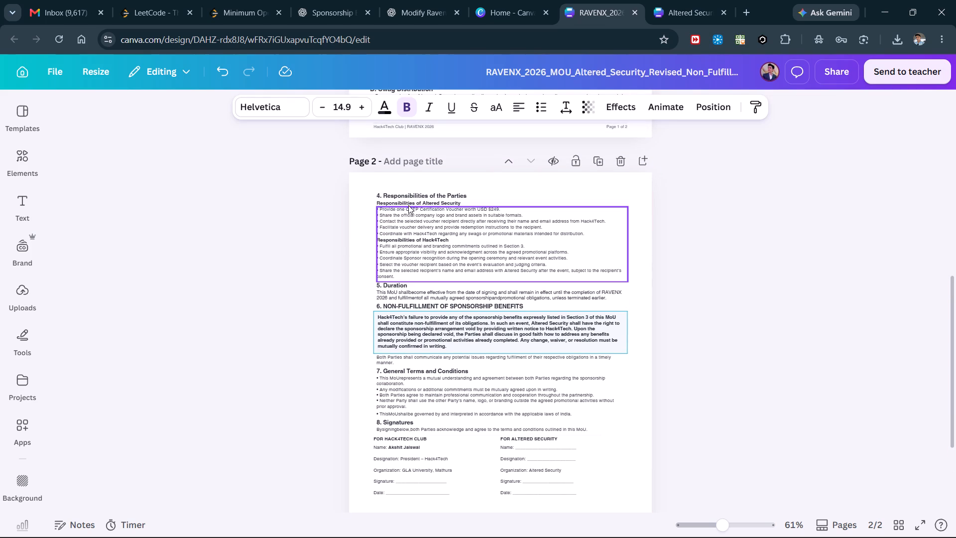
left_click(403, 196)
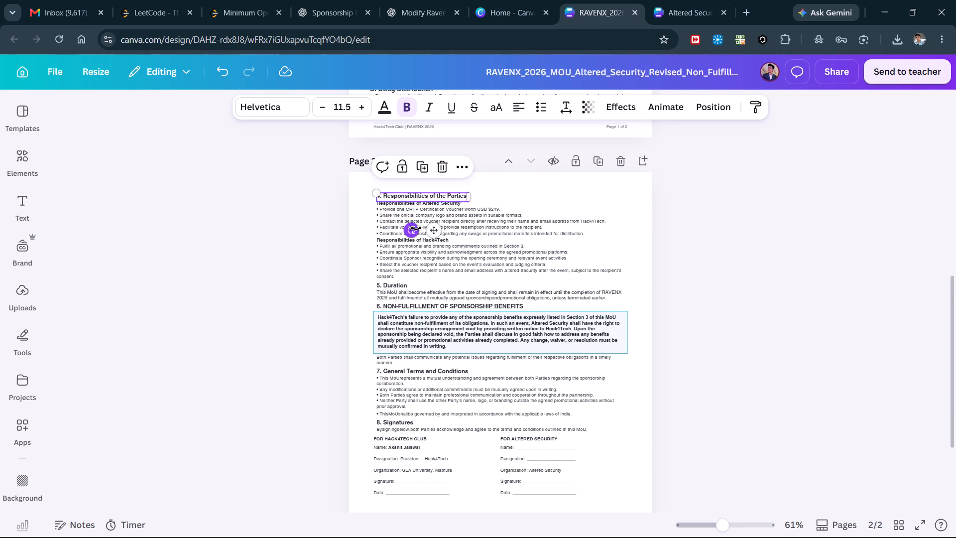
left_click(424, 333)
key("ctrl+a")
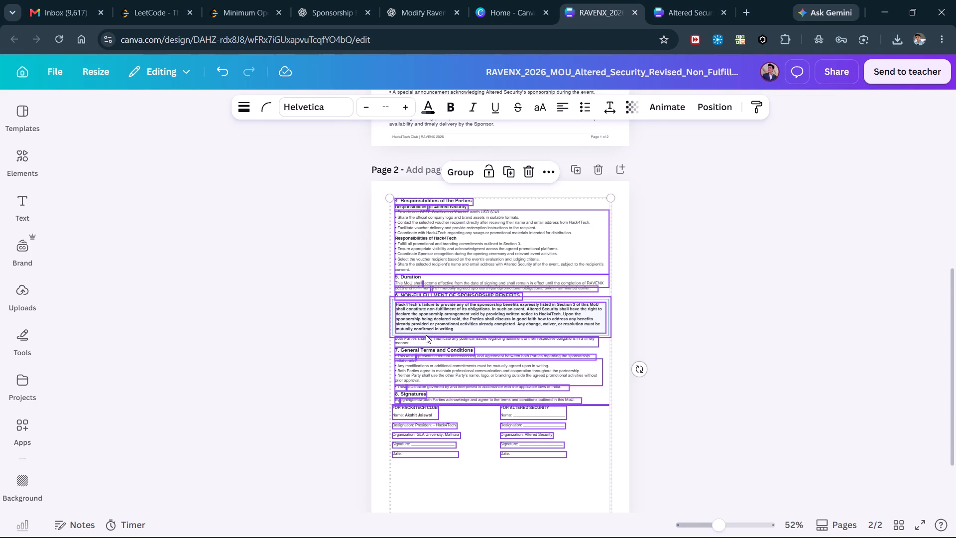
scroll(550, 438, "down", 1)
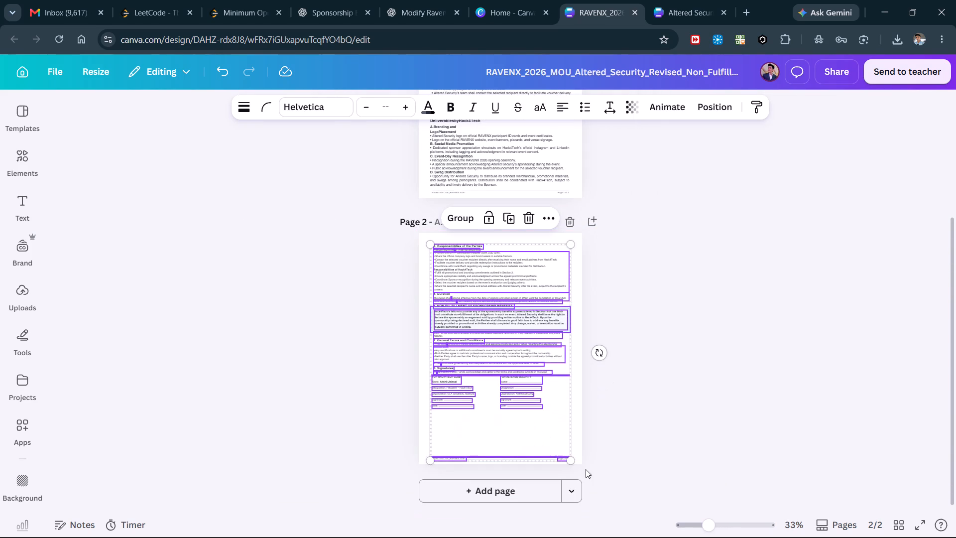
left_click(637, 442)
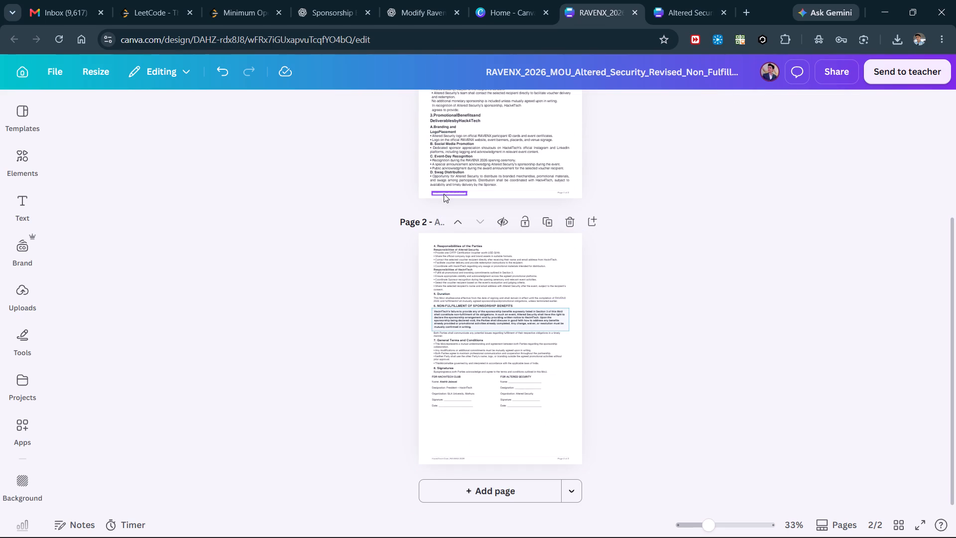
Delete the "Hack4Tech Club | RAVENX 2026" footer text and the "Page 1 of 2" number from page 1.
left_click(444, 194)
key("Delete")
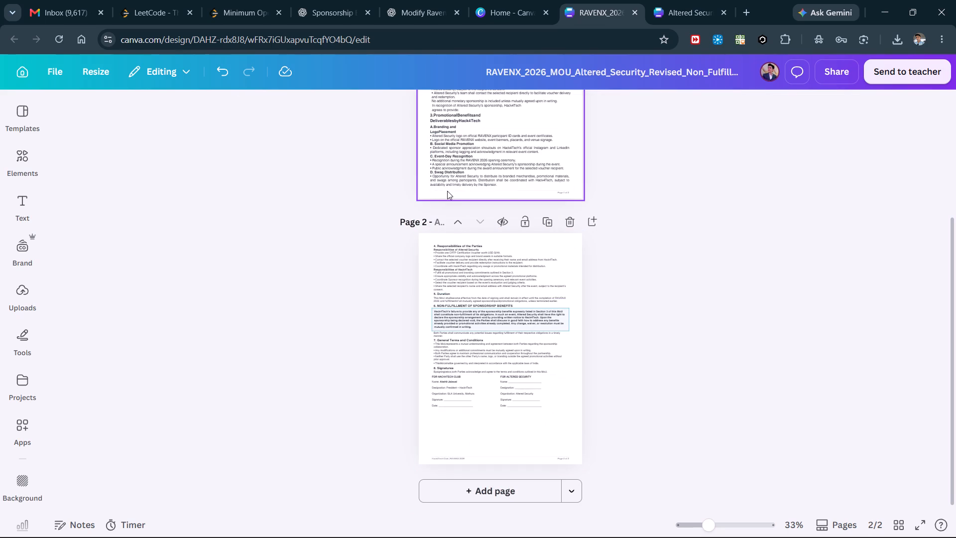
left_click(447, 191)
key("Delete")
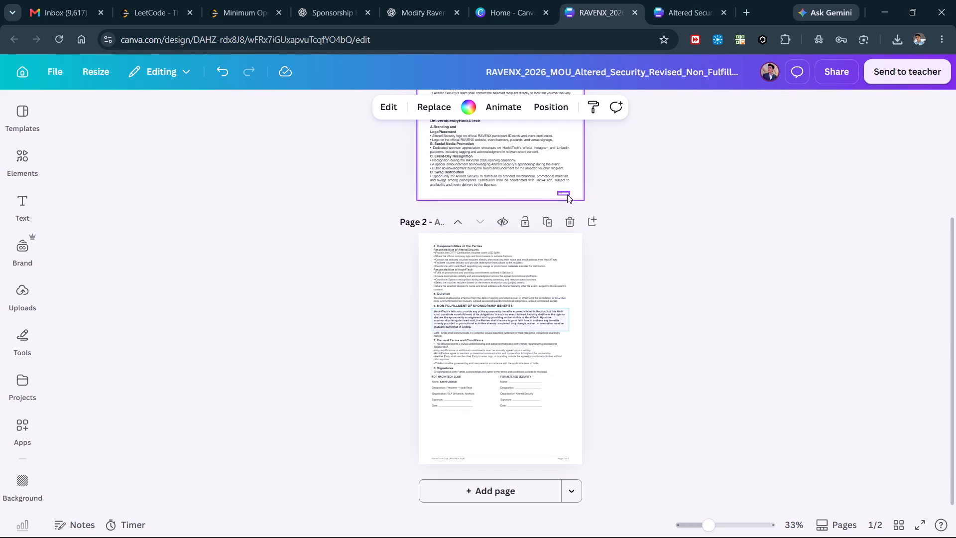
left_click(567, 193)
key("Delete")
left_click(549, 190)
key("Delete")
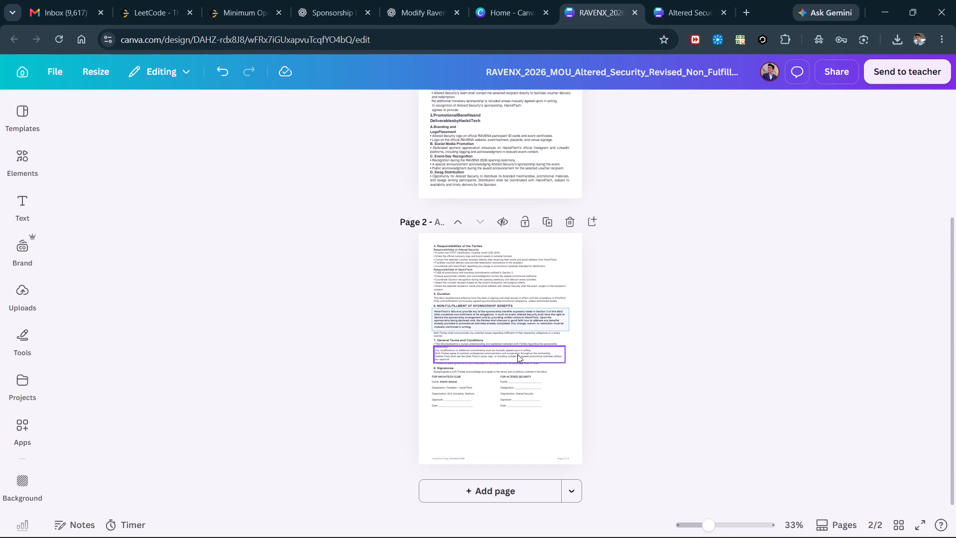
Scale up all of page 2's content proportionally, leaving out the footer line, footer text and page number.
scroll(517, 354, "down", 1)
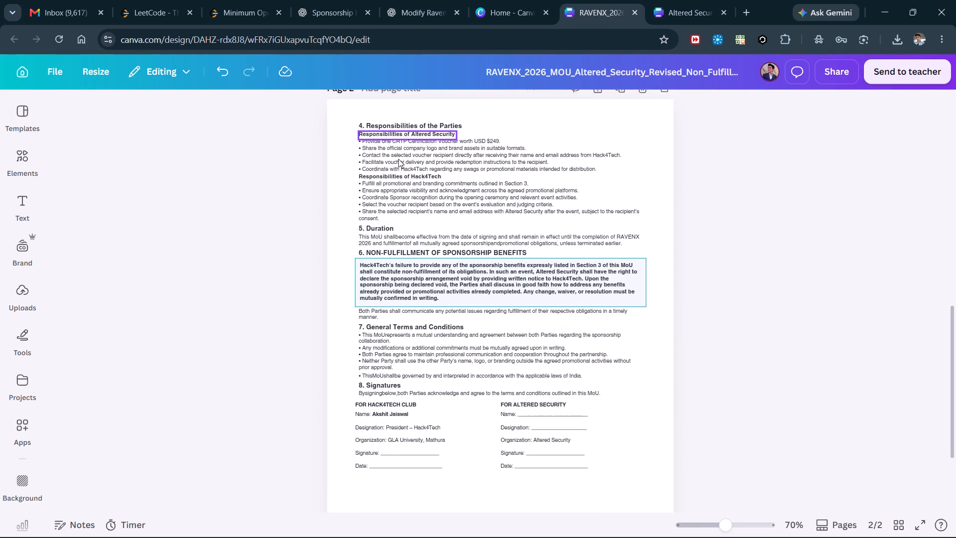
scroll(376, 244, "up", 3)
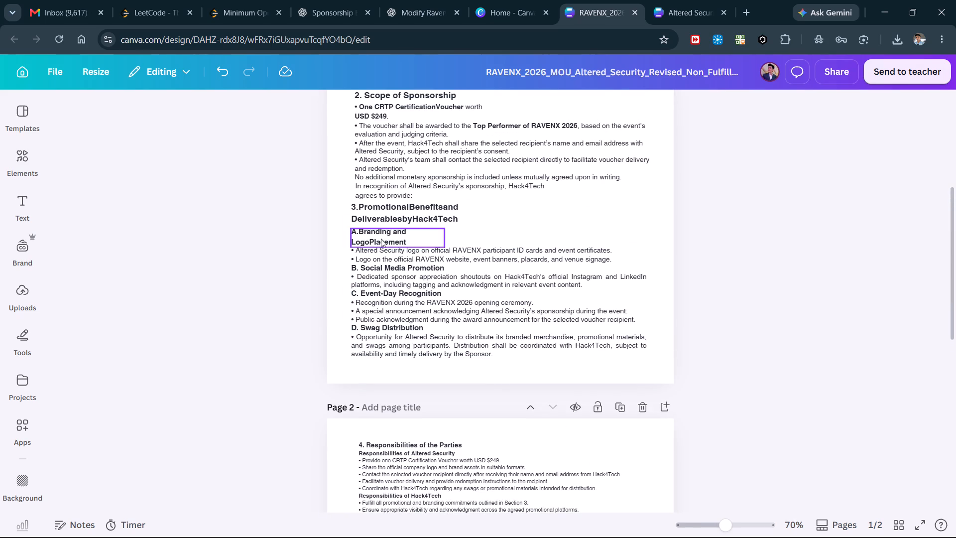
left_click(385, 262)
left_click(232, 352)
scroll(232, 352, "down", 3)
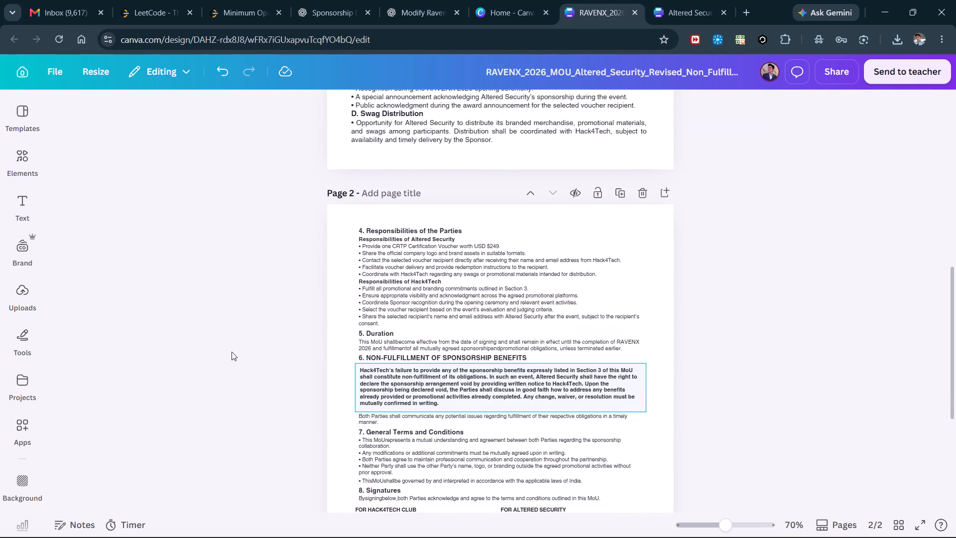
key("ctrl+a")
scroll(417, 397, "down", 2)
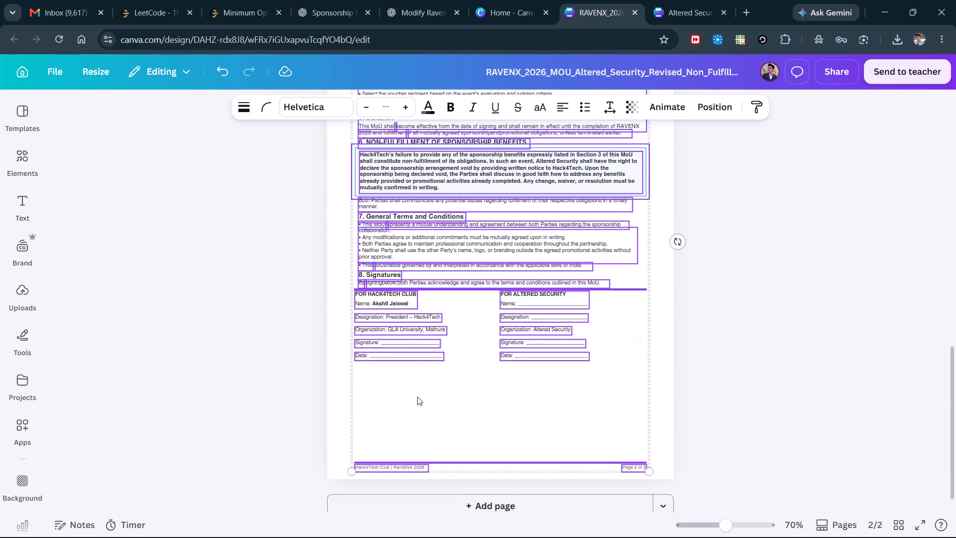
scroll(417, 397, "down", 1)
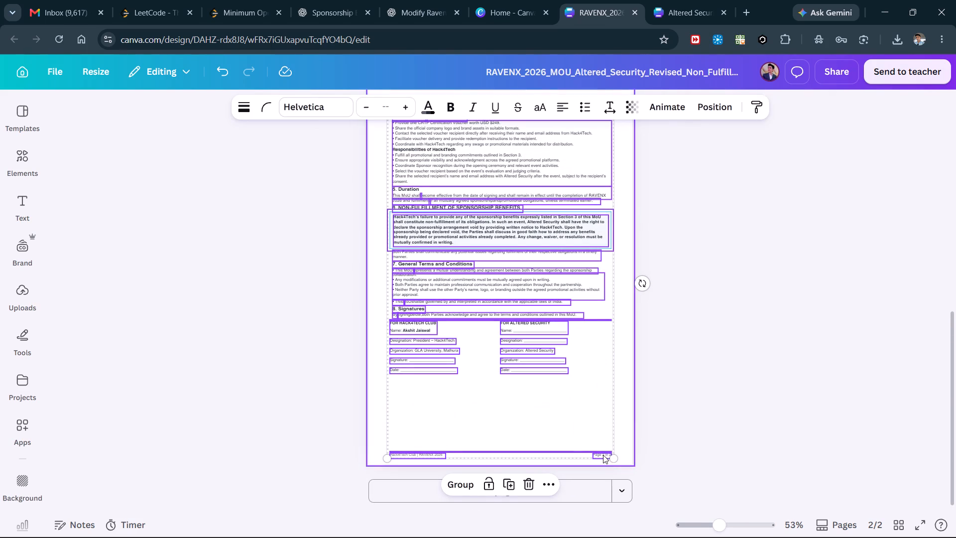
left_click(603, 455, "shift")
left_click(427, 453, "shift")
left_click(428, 451, "shift")
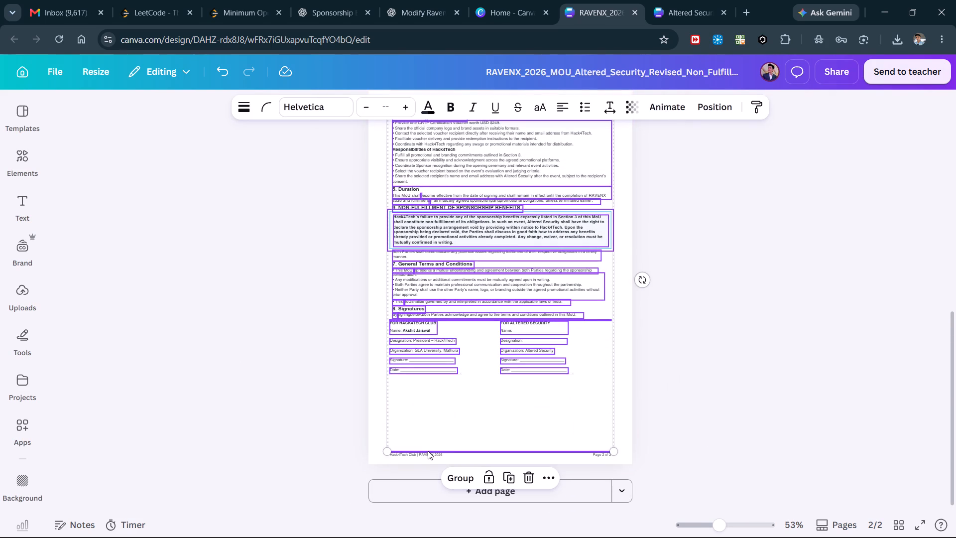
scroll(447, 446, "up", 1)
left_click_drag(612, 432, 662, 468)
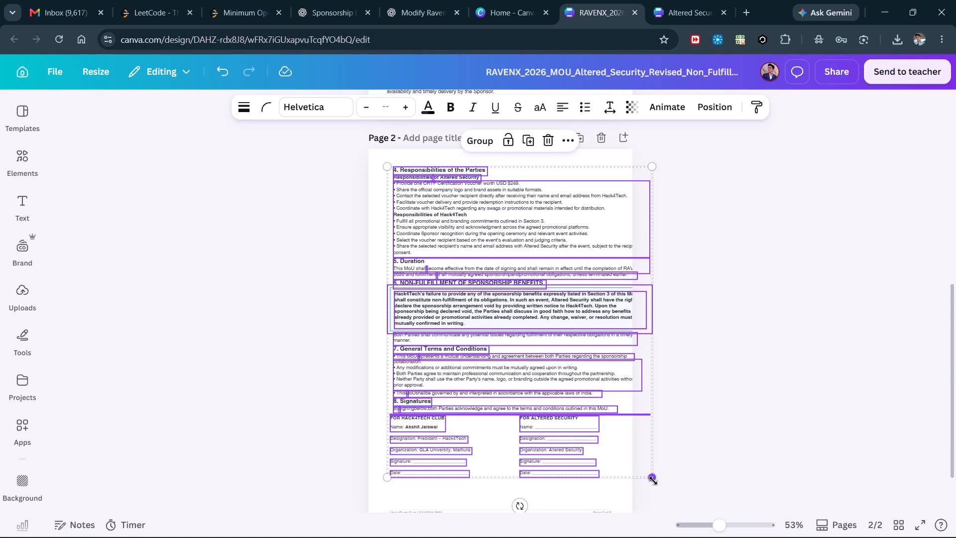
left_click_drag(652, 479, 656, 484)
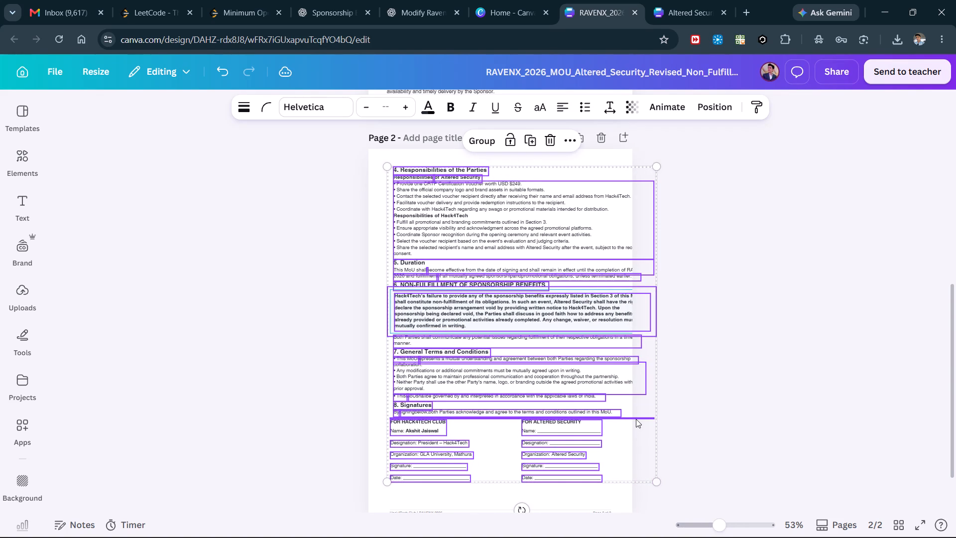
left_click(715, 382)
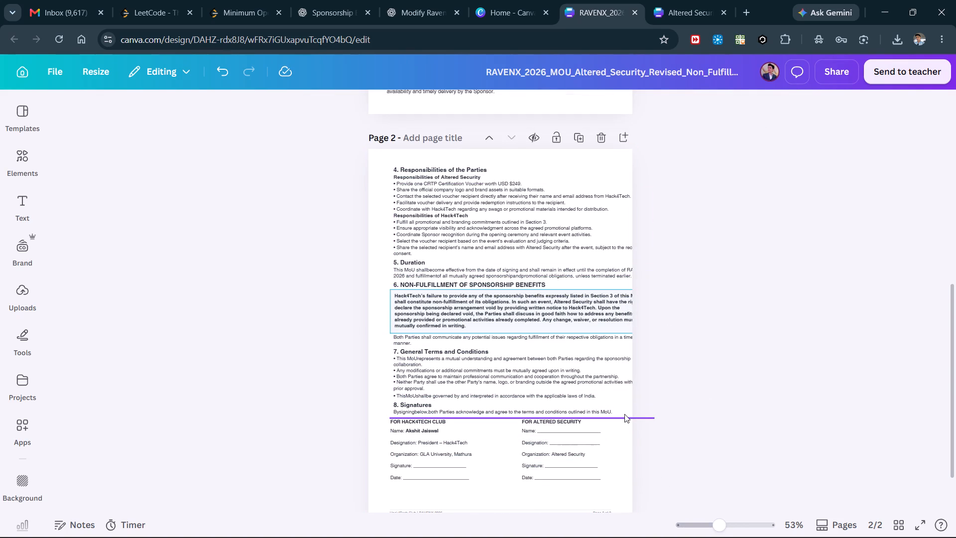
Delete the divider line above the signature blocks and the bordered box behind the non-fulfillment clause.
left_click_drag(624, 423, 625, 414)
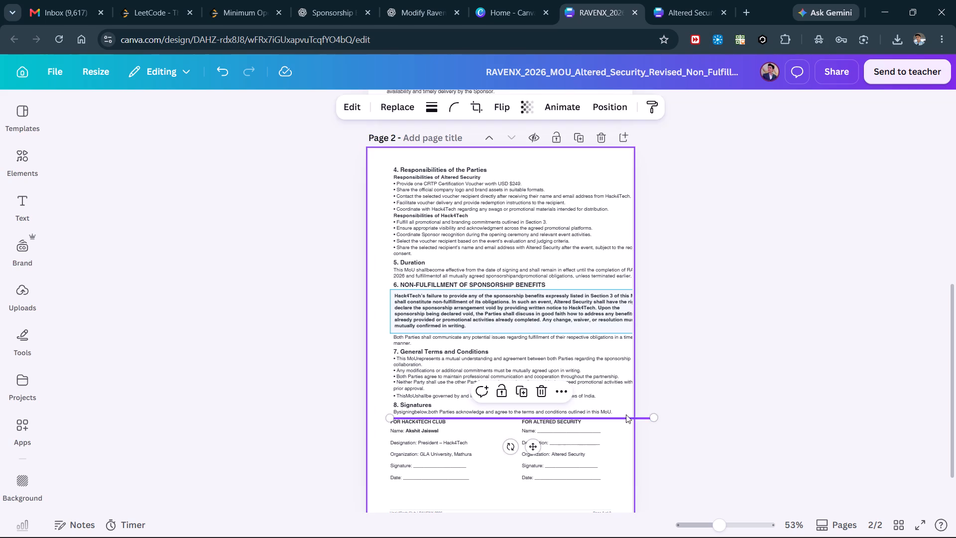
key("Delete")
left_click(625, 333)
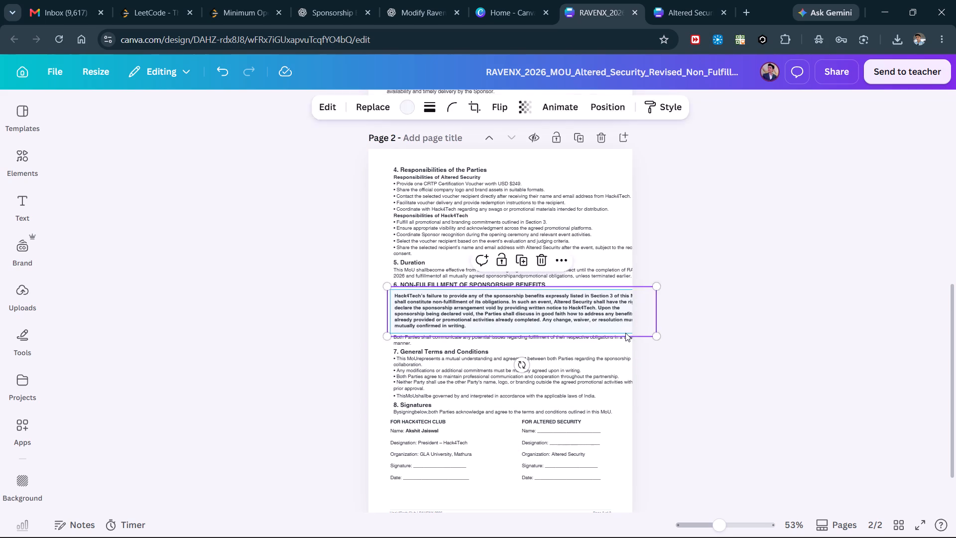
key("Delete")
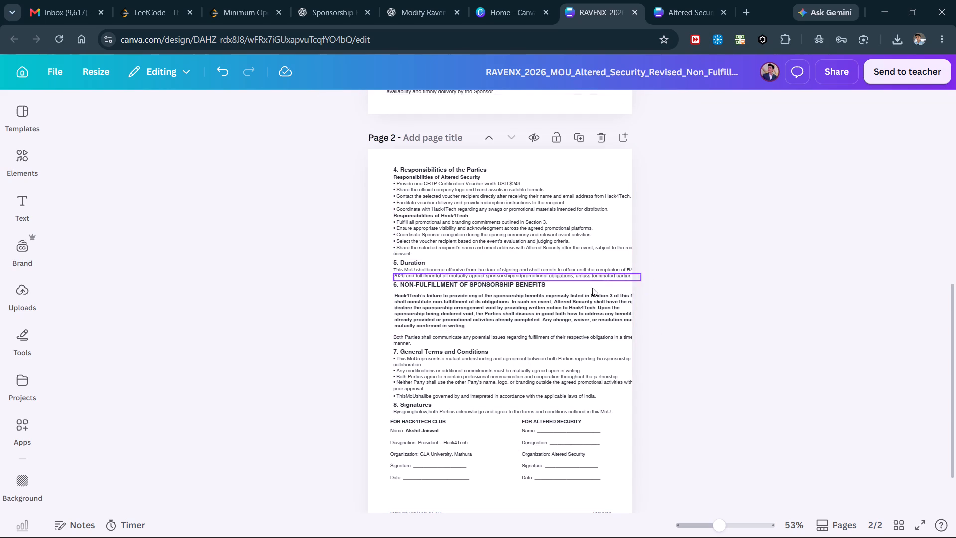
Narrow the text box of the responsibilities lists under section 4 so that its lines fit within page 2.
left_click(548, 206)
left_click_drag(658, 220, 644, 220)
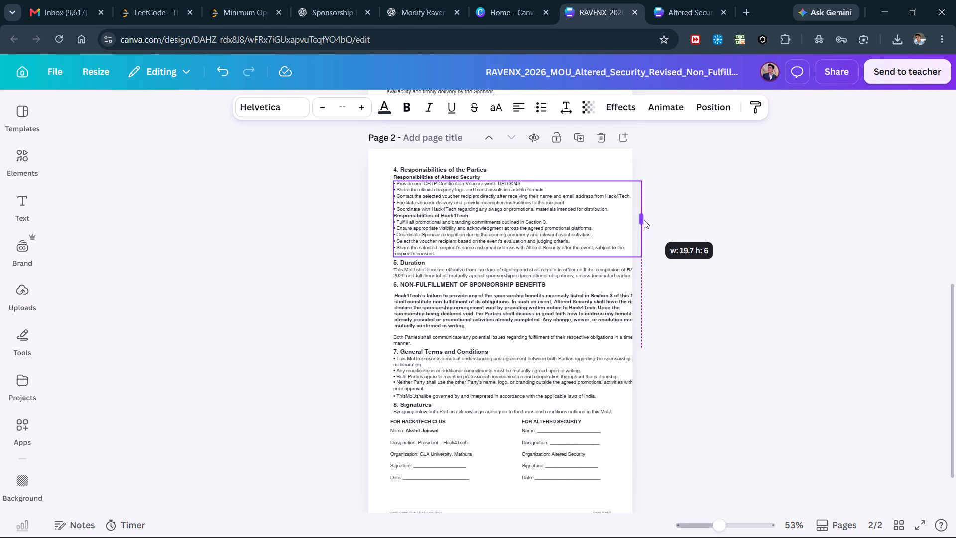
left_click_drag(644, 220, 632, 219)
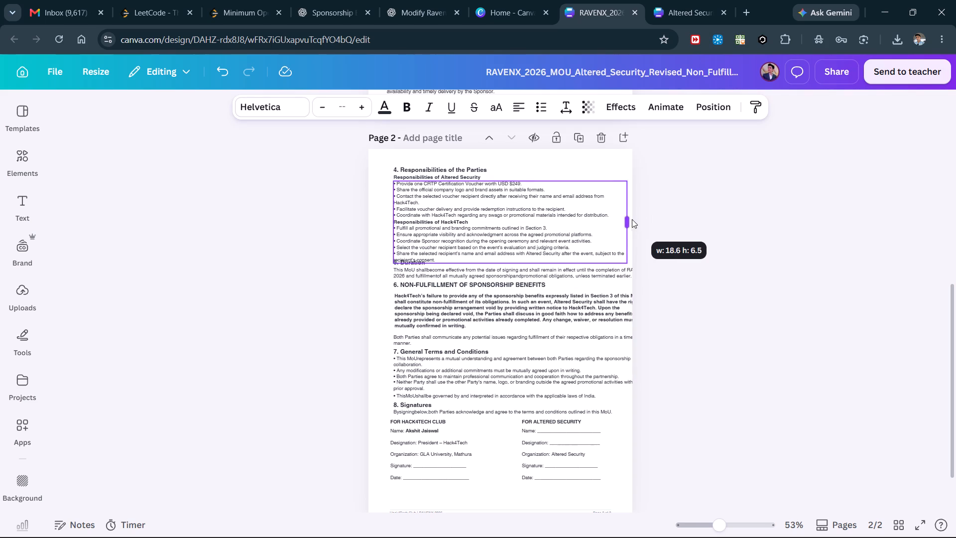
left_click_drag(632, 219, 634, 220)
left_click(663, 221)
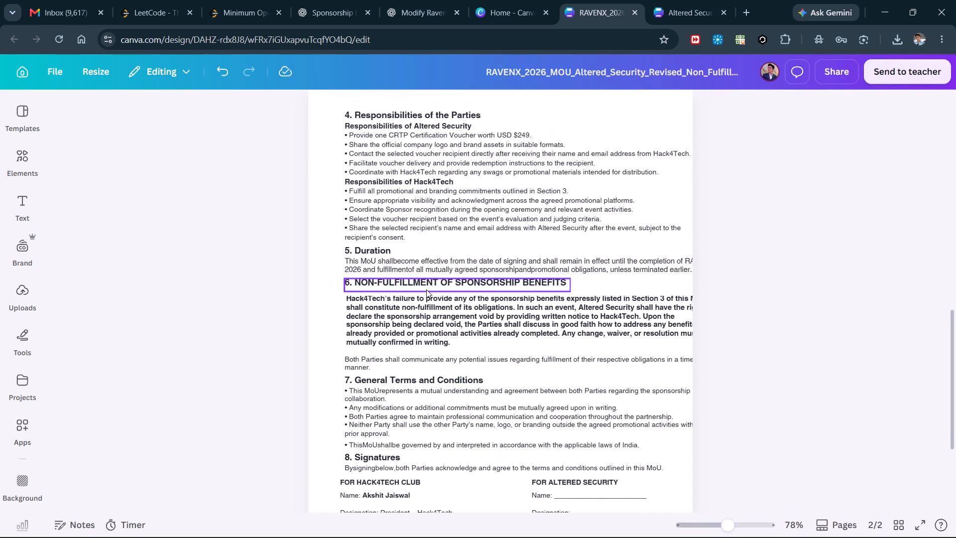
Narrow the "5. Duration" text box so that its first sentence wraps inside the page edge.
left_click(442, 261)
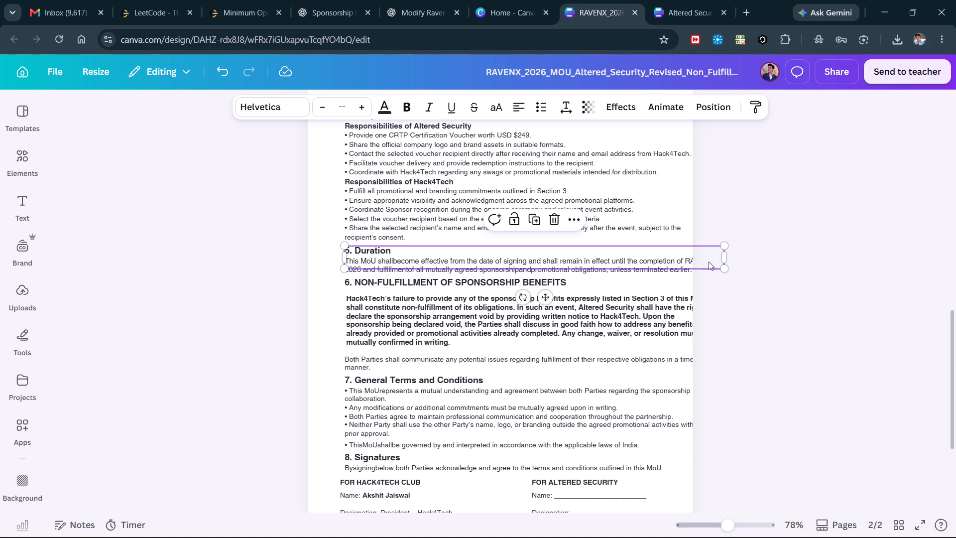
left_click_drag(726, 255, 664, 258)
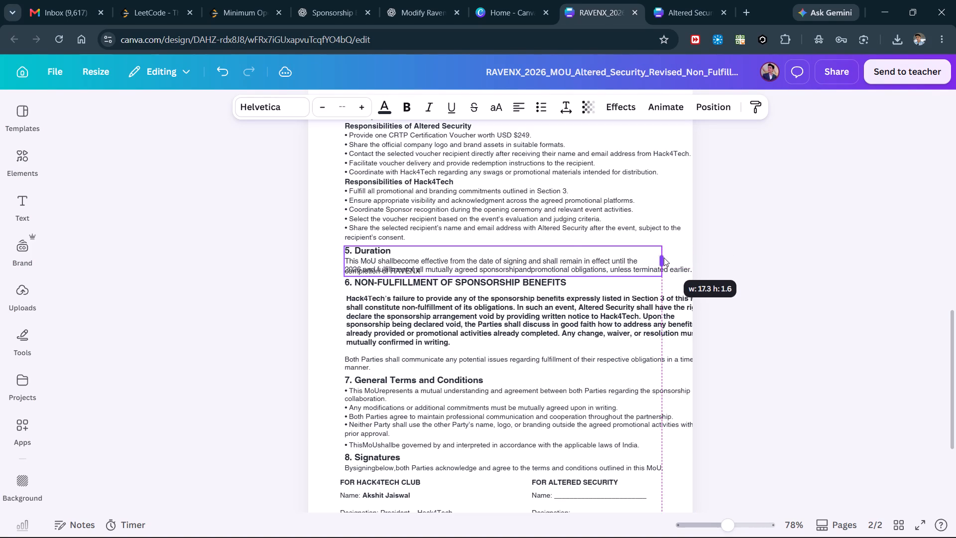
left_click_drag(664, 258, 673, 264)
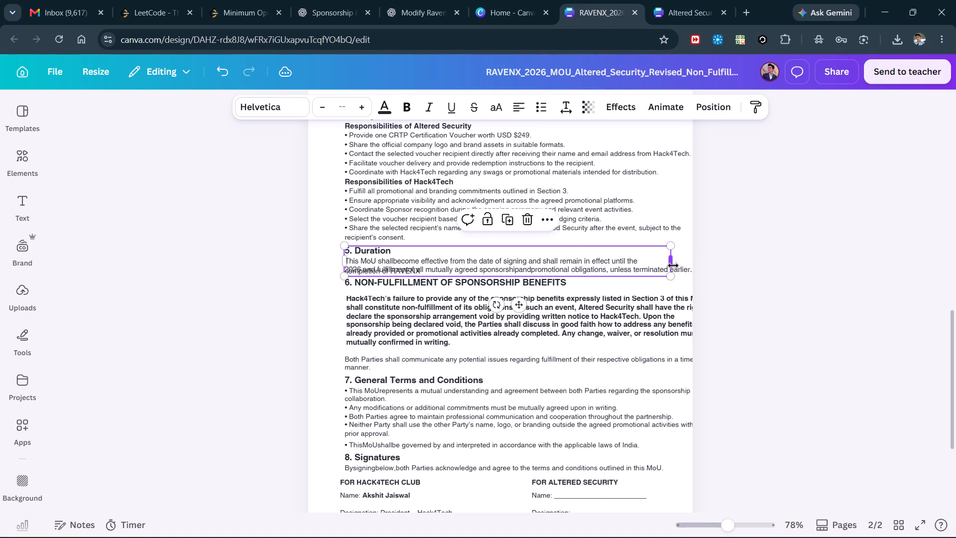
left_click_drag(672, 265, 686, 265)
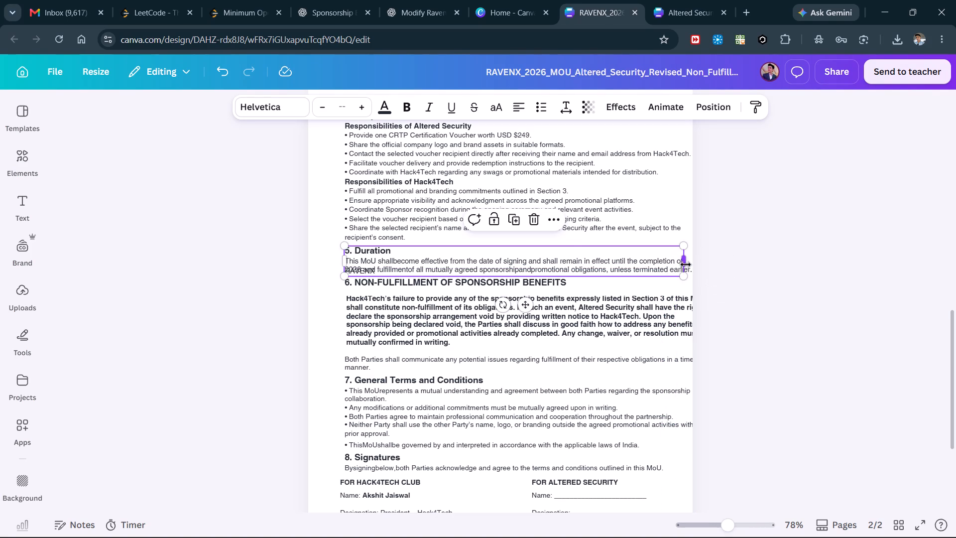
Move everything on page 2 from the "2026 and fulfillment" line through both signature blocks down, clear of the first Duration sentence.
left_click(485, 287)
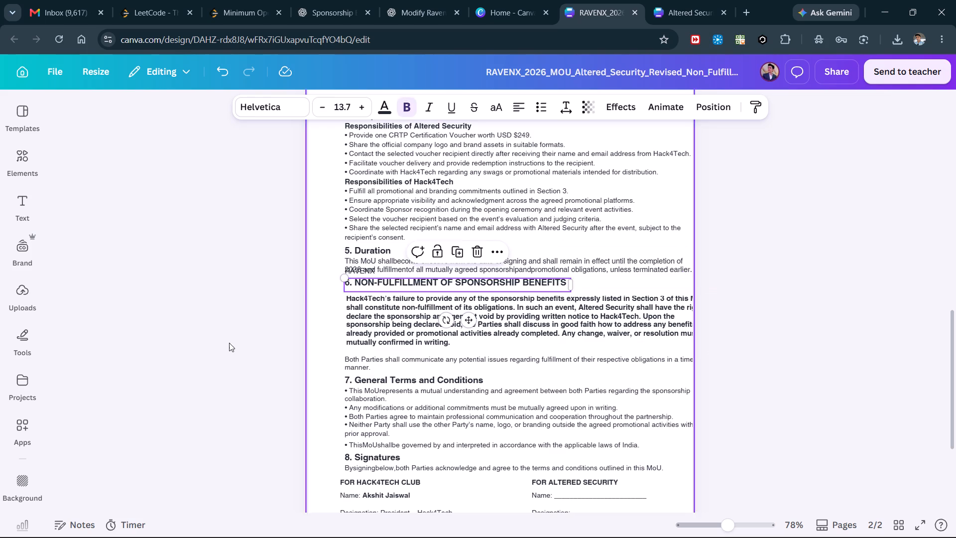
left_click(229, 343)
left_click_drag(245, 312, 478, 391)
left_click_drag(206, 282, 547, 374)
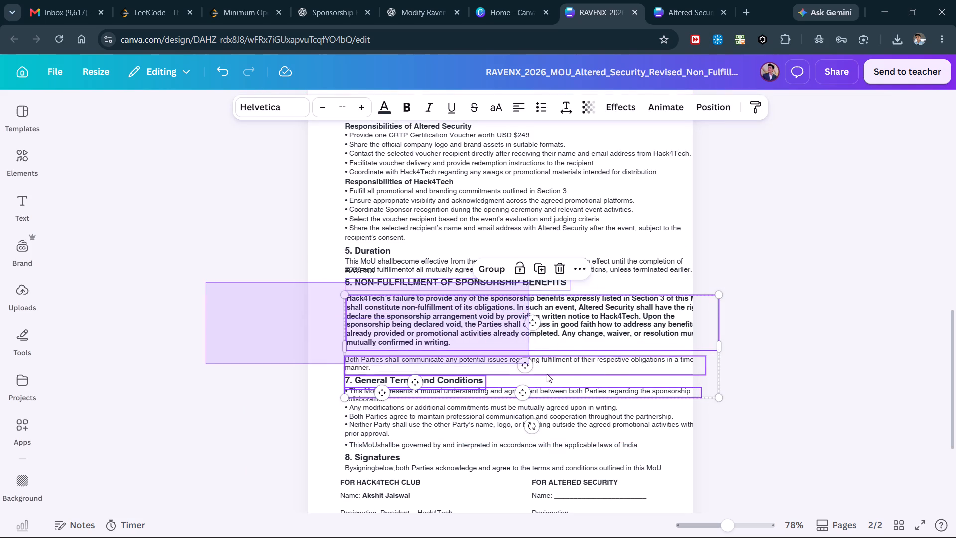
left_click_drag(547, 374, 725, 537)
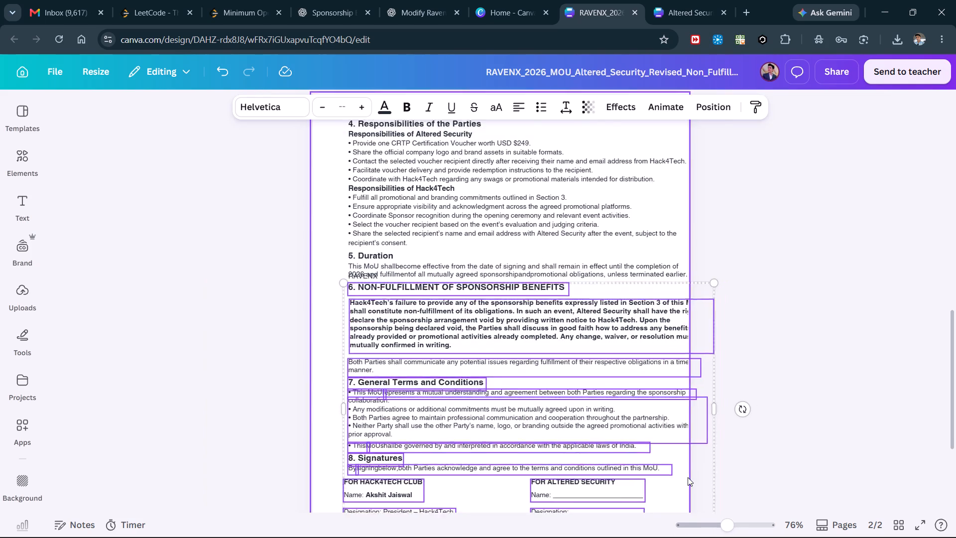
scroll(688, 477, "down", 1)
left_click(344, 422)
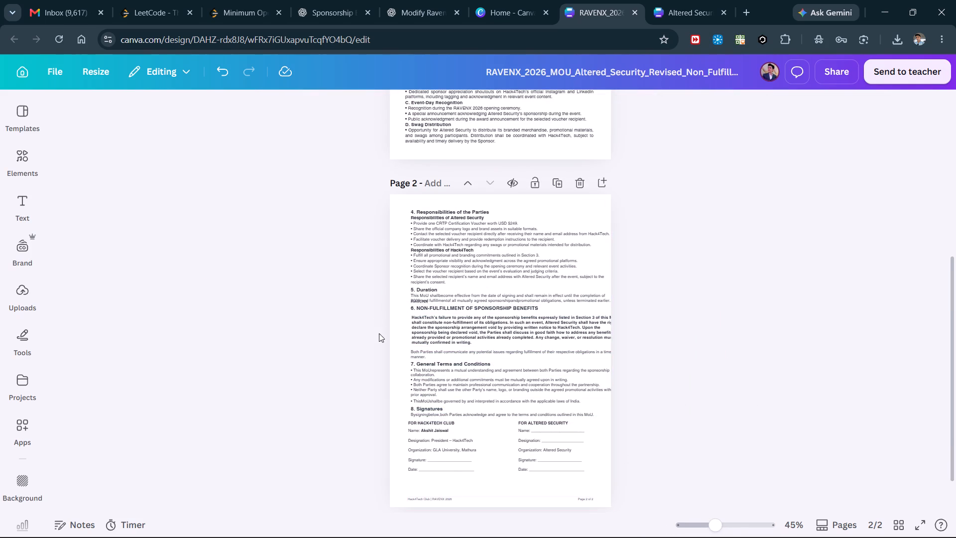
left_click_drag(353, 305, 692, 485)
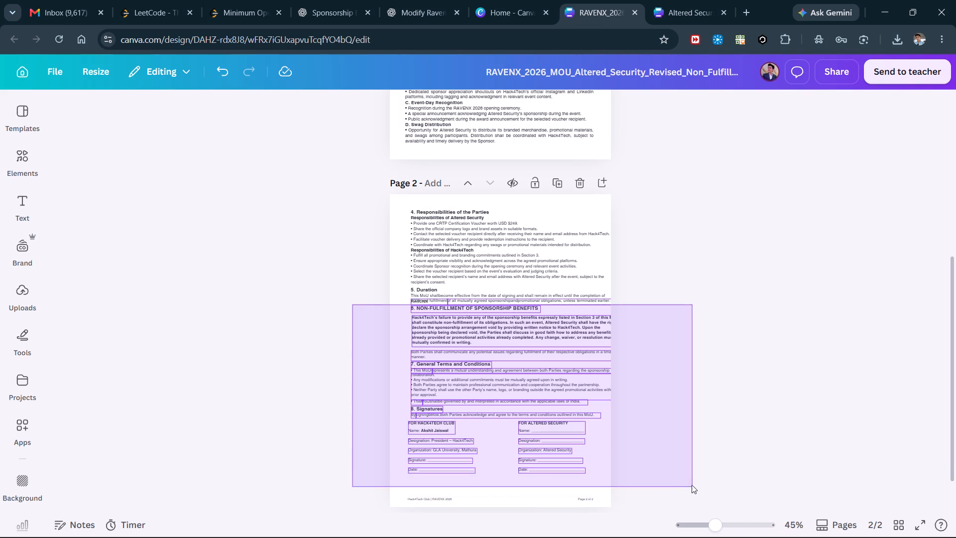
left_click_drag(692, 485, 690, 479)
left_click_drag(489, 347, 488, 357)
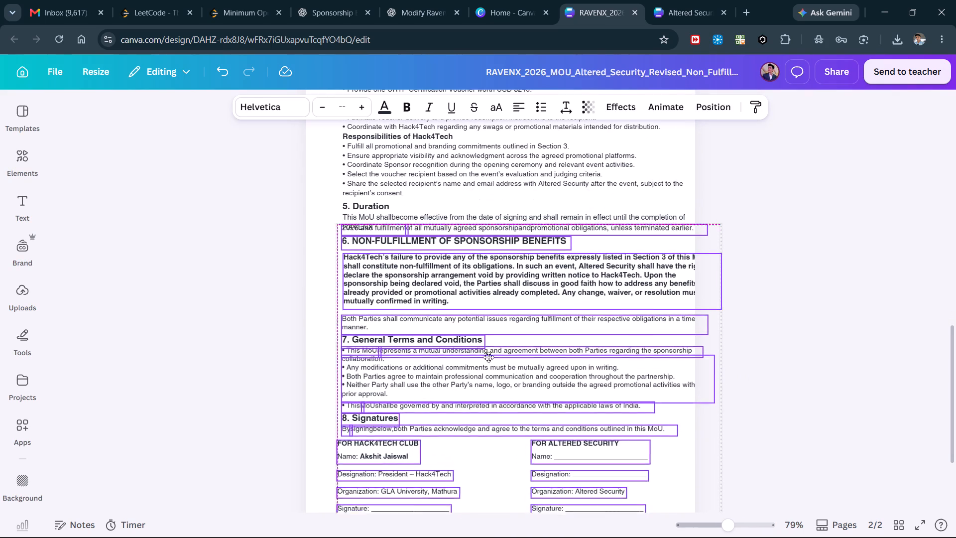
left_click_drag(488, 357, 486, 363)
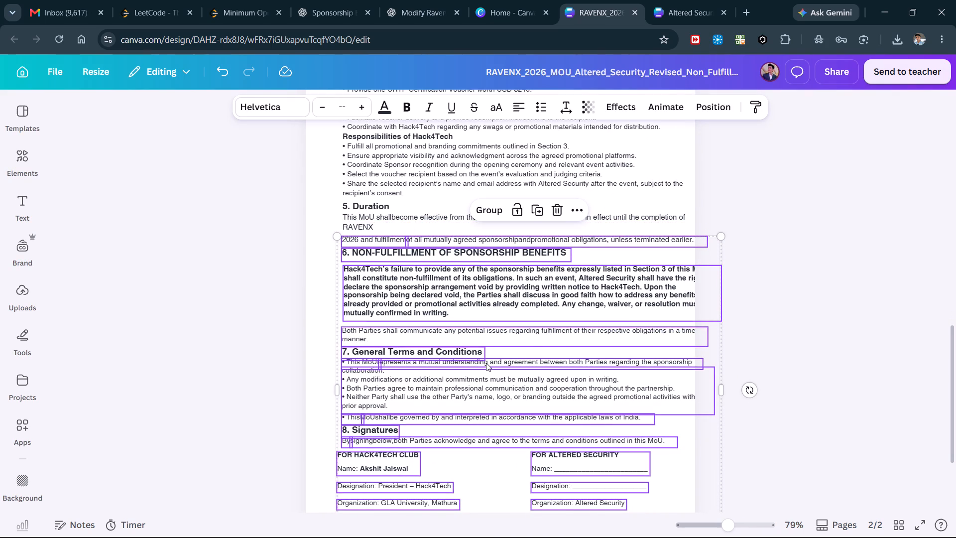
Narrow all the selected text boxes together so that their lines fit within the page edge.
left_click_drag(722, 383, 703, 383)
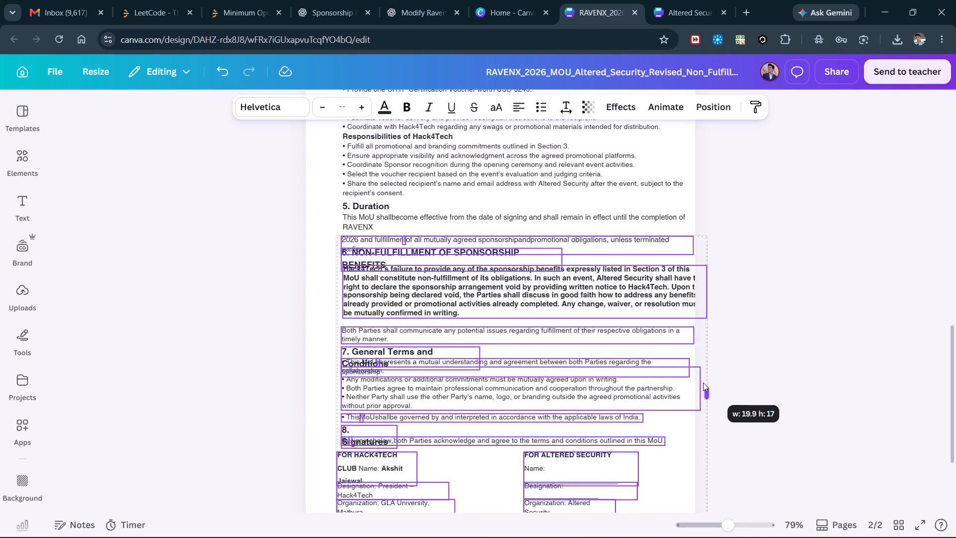
left_click_drag(703, 383, 691, 384)
left_click(776, 356)
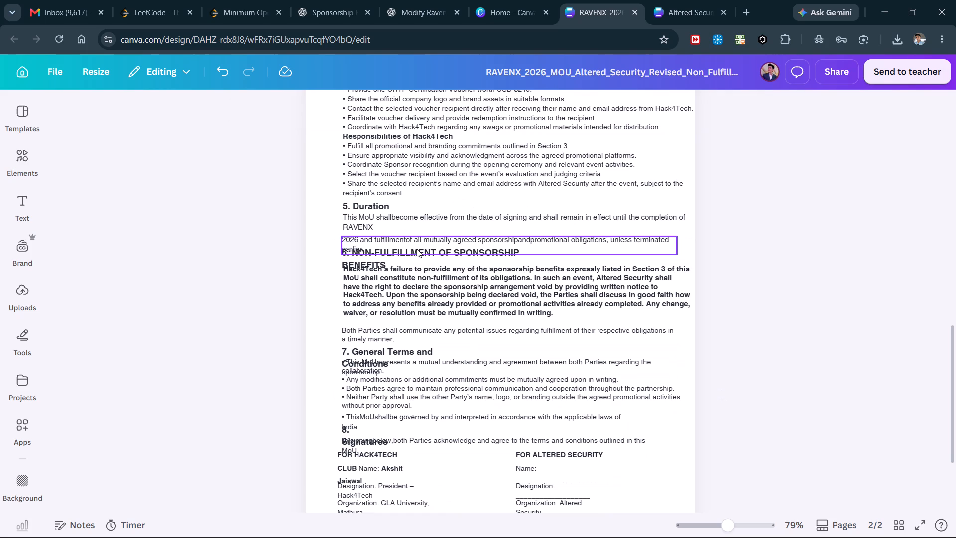
Shift the non-fulfillment clause paragraph slightly down and remove its bold formatting.
left_click_drag(374, 270, 373, 277)
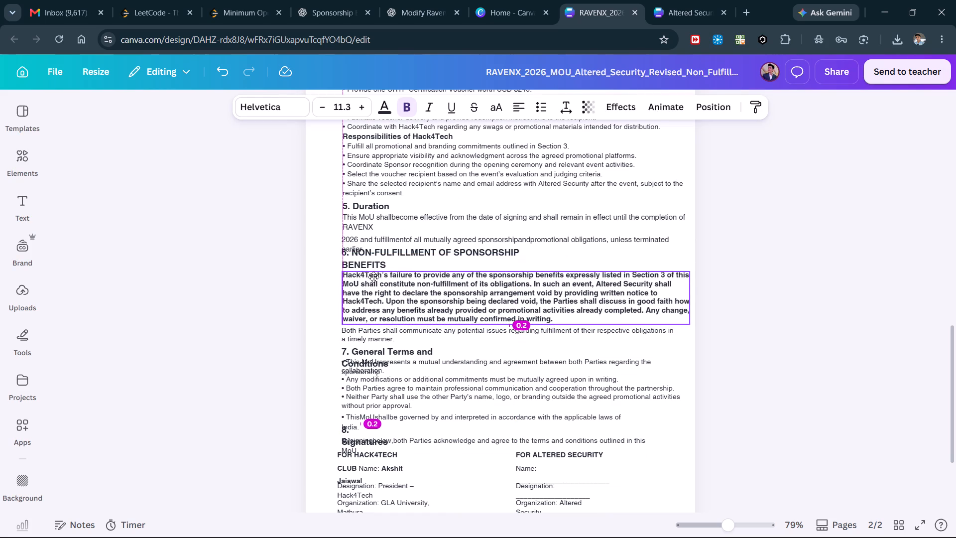
left_click_drag(373, 277, 374, 277)
key("ctrl+b")
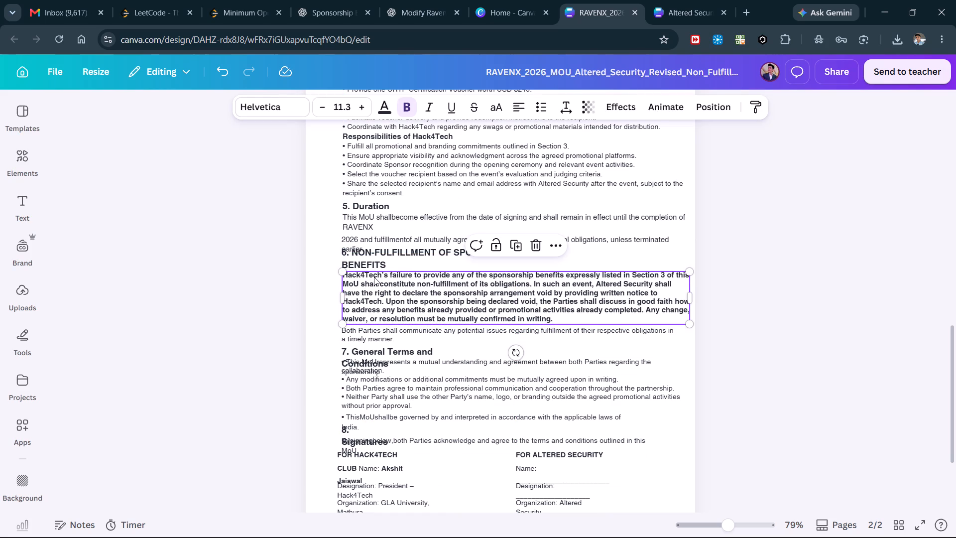
left_click(824, 410)
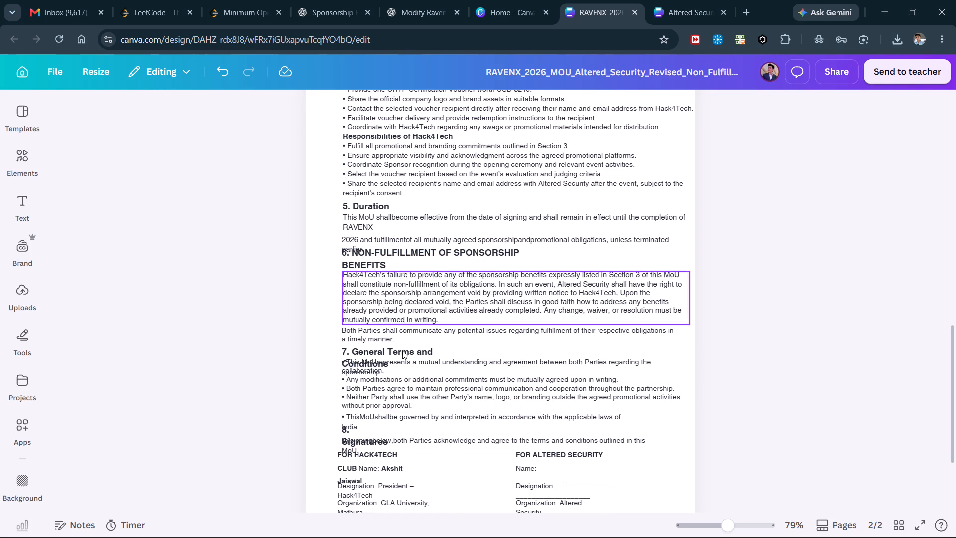
Insert "If " at the start of the non-fulfillment clause paragraph.
double_click(388, 300)
key("Up")
key("Up")
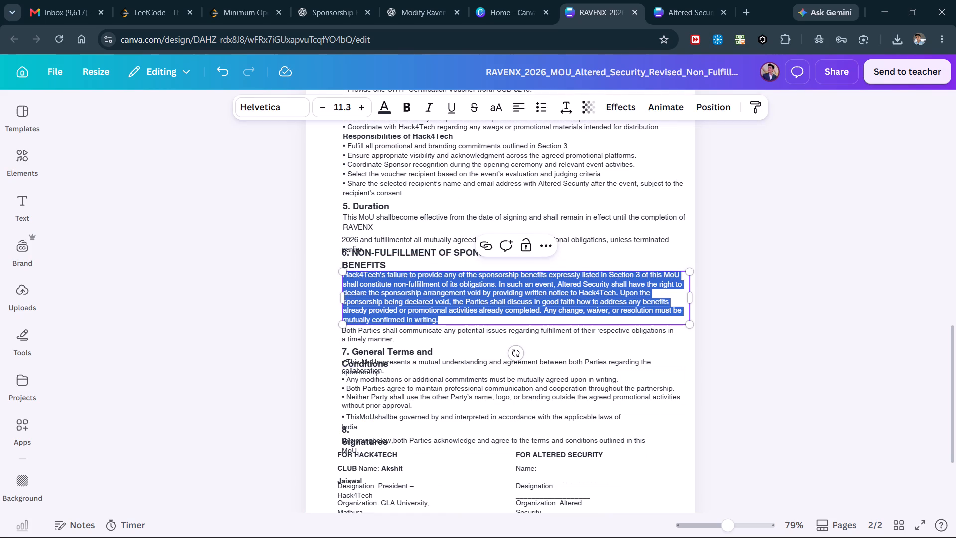
key("Left")
key("Up")
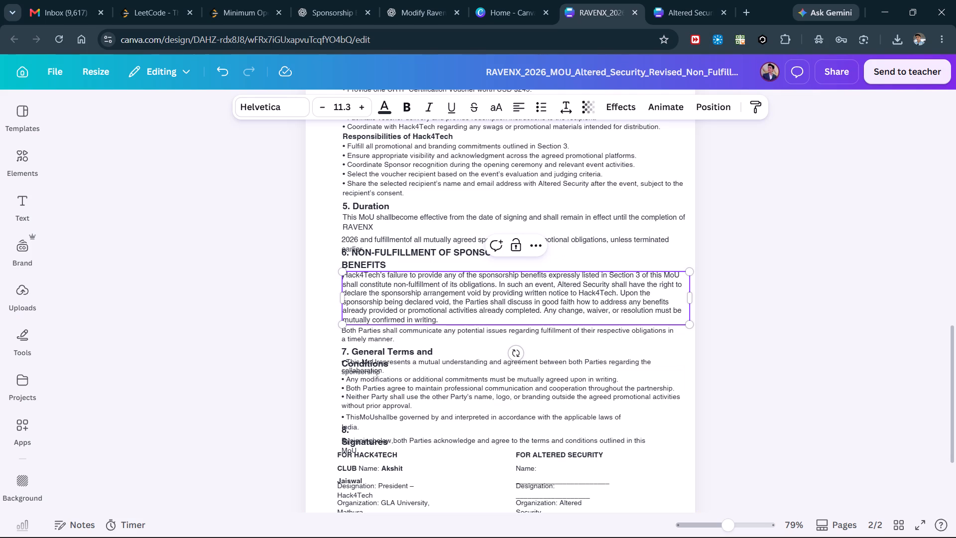
type("If")
key("space")
left_click(214, 286)
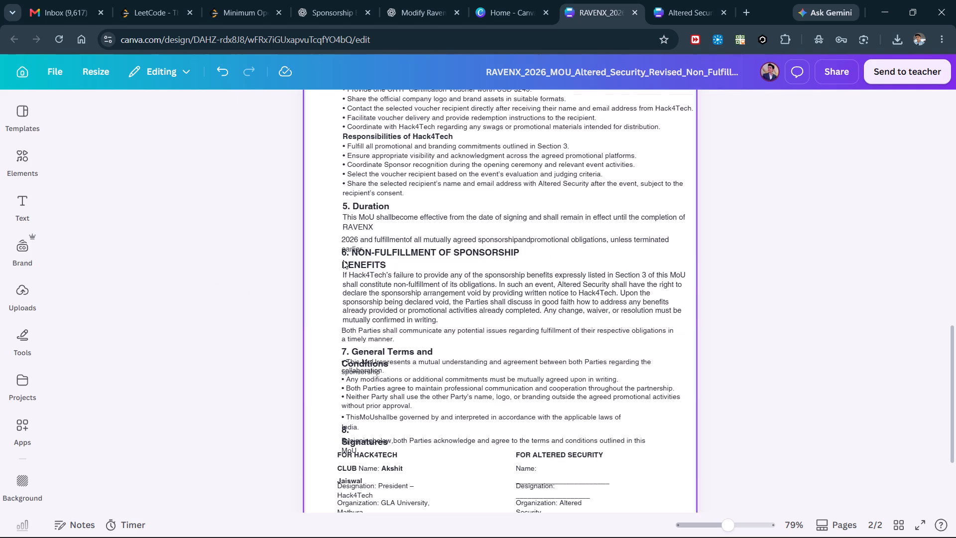
Widen the section 6 heading so it fits on one line, and lower it clear of the Duration text.
left_click(359, 259)
left_click_drag(556, 261, 584, 261)
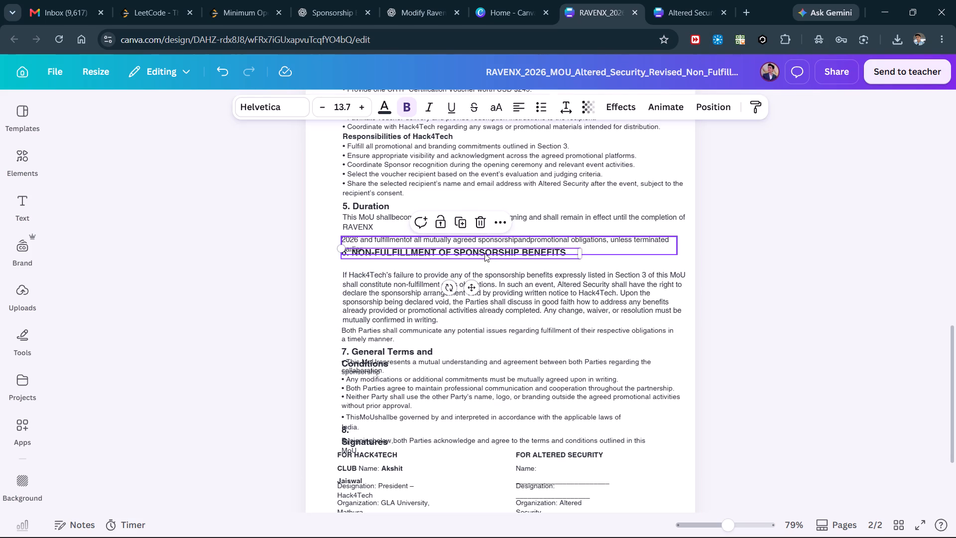
left_click_drag(482, 251, 480, 256)
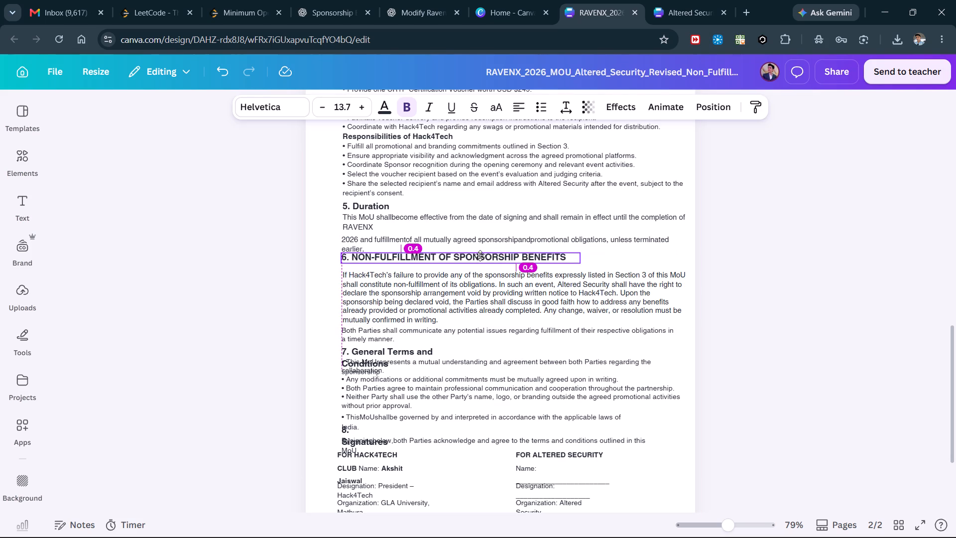
left_click_drag(480, 256, 480, 259)
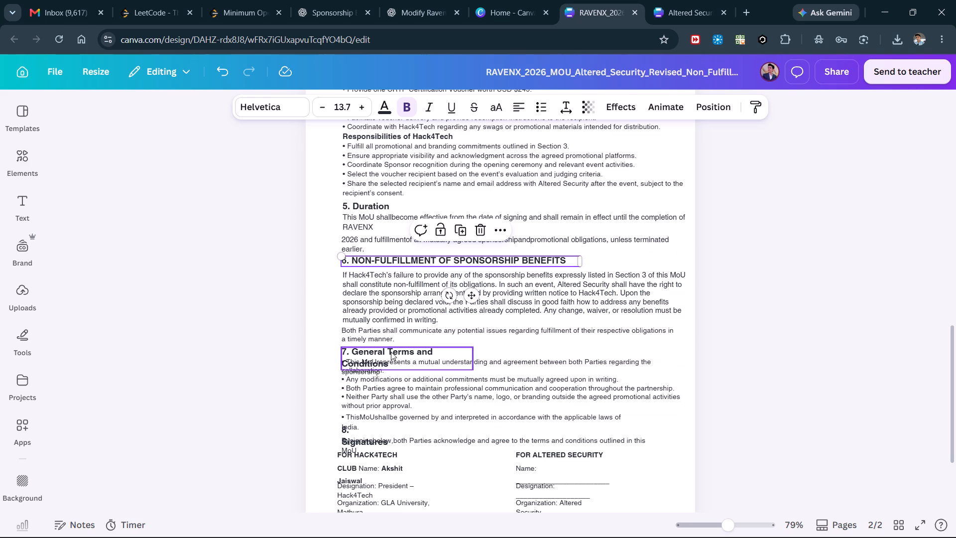
Widen the section 7 heading to fit on one line and shift its lower bullet texts down to clear the overlaps.
left_click(393, 350)
left_click_drag(474, 360, 508, 362)
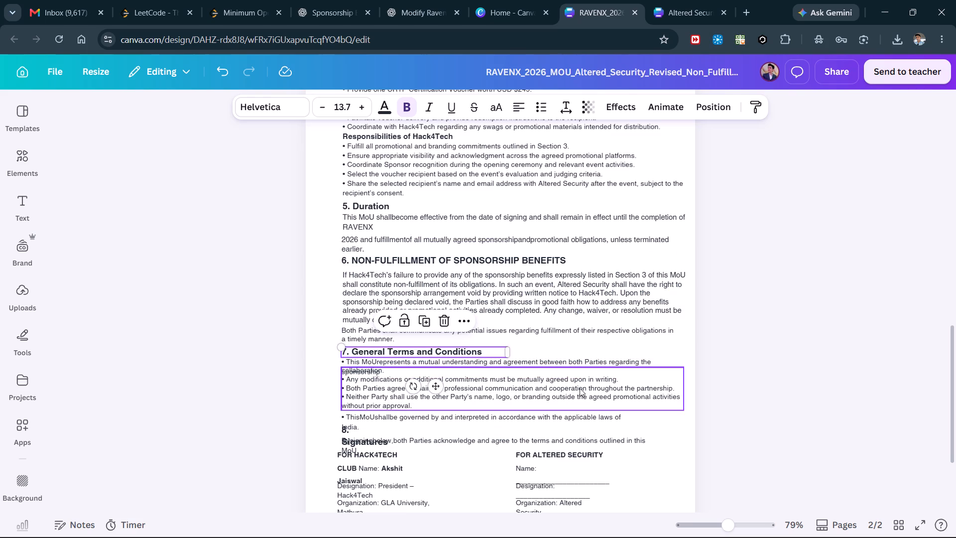
left_click_drag(433, 396, 433, 403)
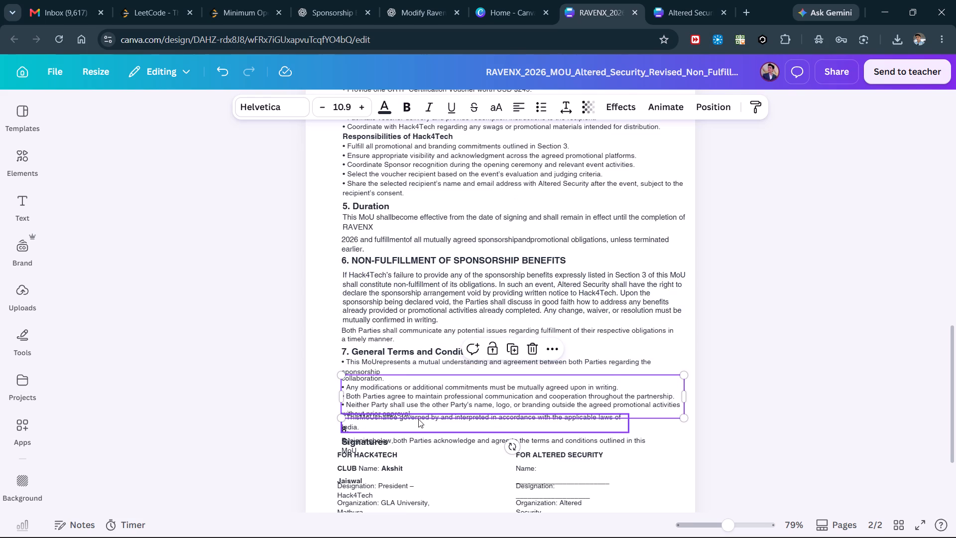
scroll(390, 457, "down", 1)
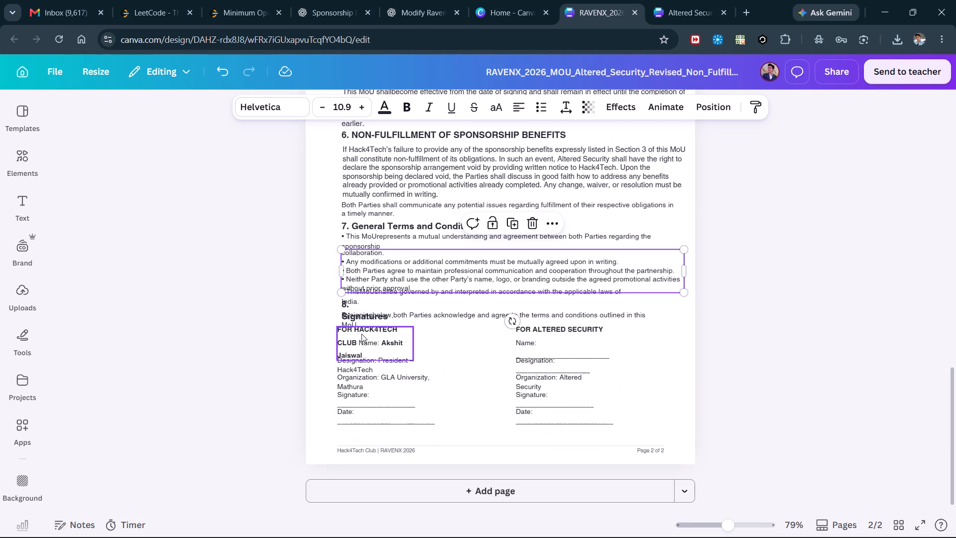
left_click_drag(354, 297, 354, 304)
Widen the "8. Signatures" heading to one line, and move it and the acknowledgement sentence down below the section 7 bullets.
left_click_drag(345, 319, 342, 331)
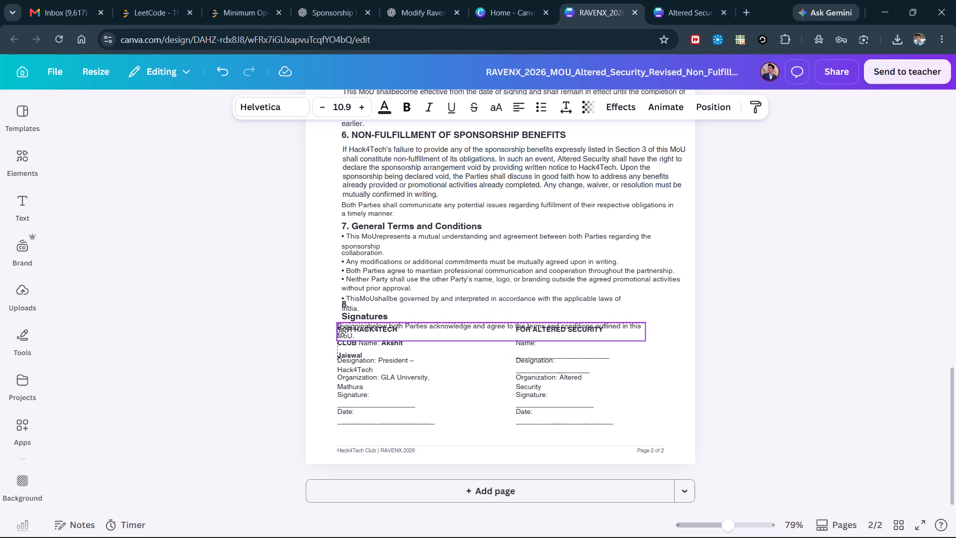
left_click_drag(342, 331, 344, 331)
left_click_drag(348, 316, 348, 322)
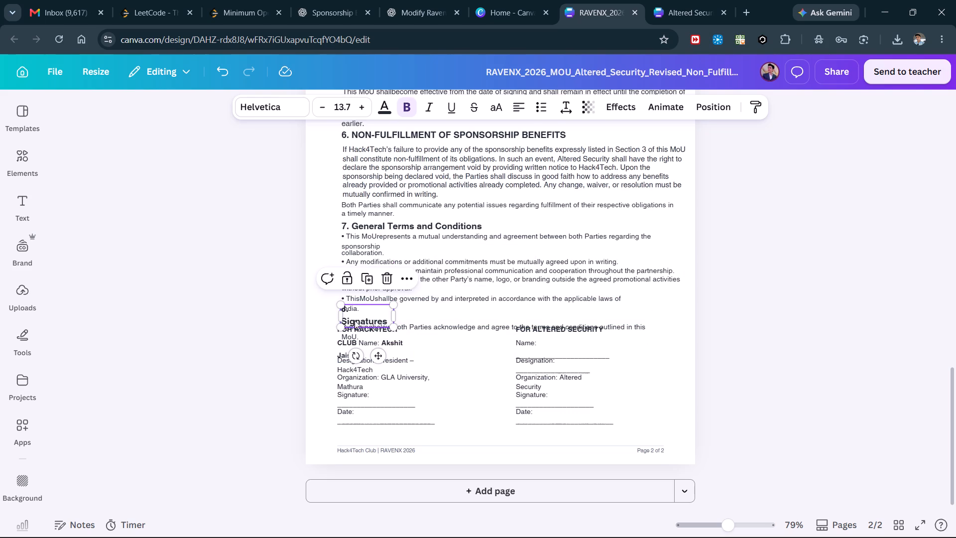
left_click_drag(397, 317, 413, 317)
left_click_drag(374, 308, 374, 317)
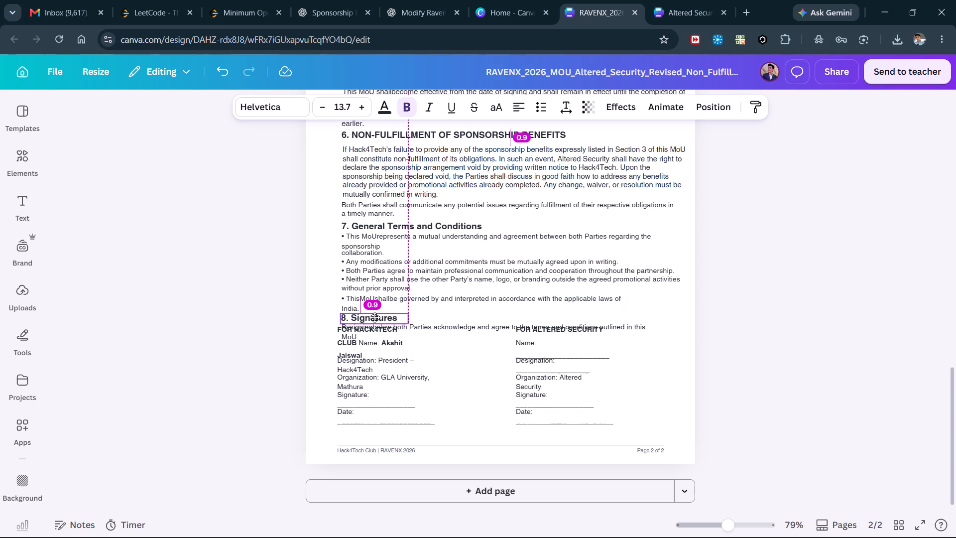
left_click_drag(374, 317, 374, 316)
Widen the "FOR HACK4TECH CLUB" name block so that its title and name each fit on one line.
left_click(372, 329)
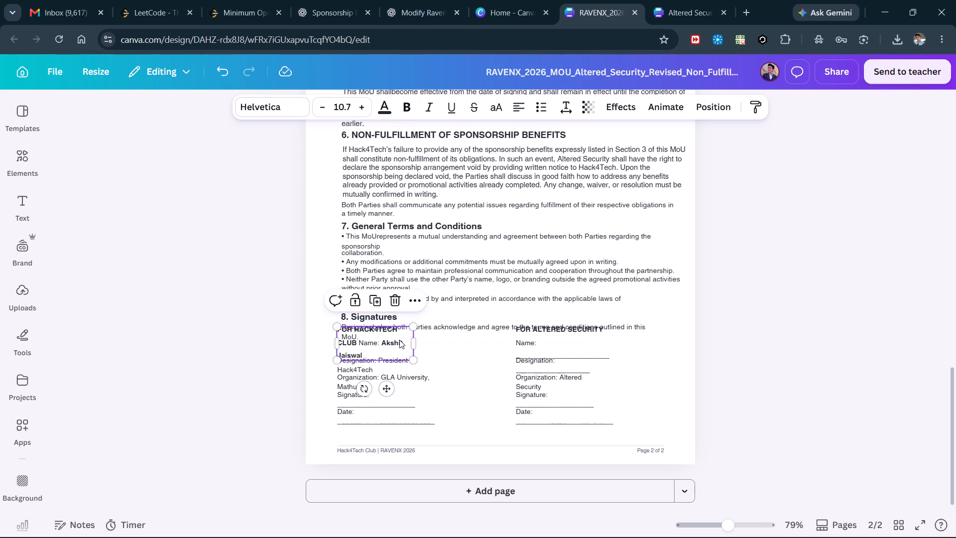
left_click_drag(417, 343, 434, 343)
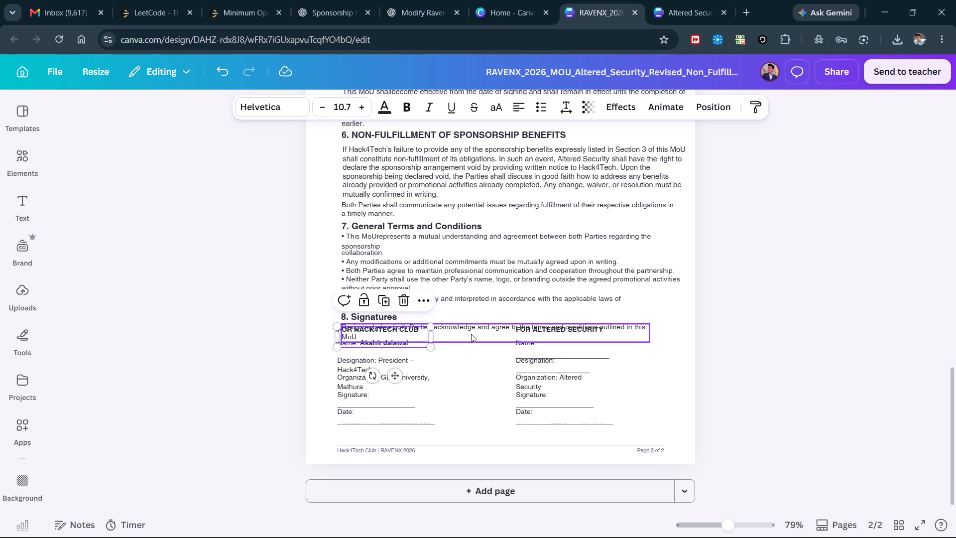
Lower the acknowledgement sentence under section 8 and move the "FOR ALTERED SECURITY" name block aside, up beside the Signatures heading.
left_click_drag(471, 334, 468, 345)
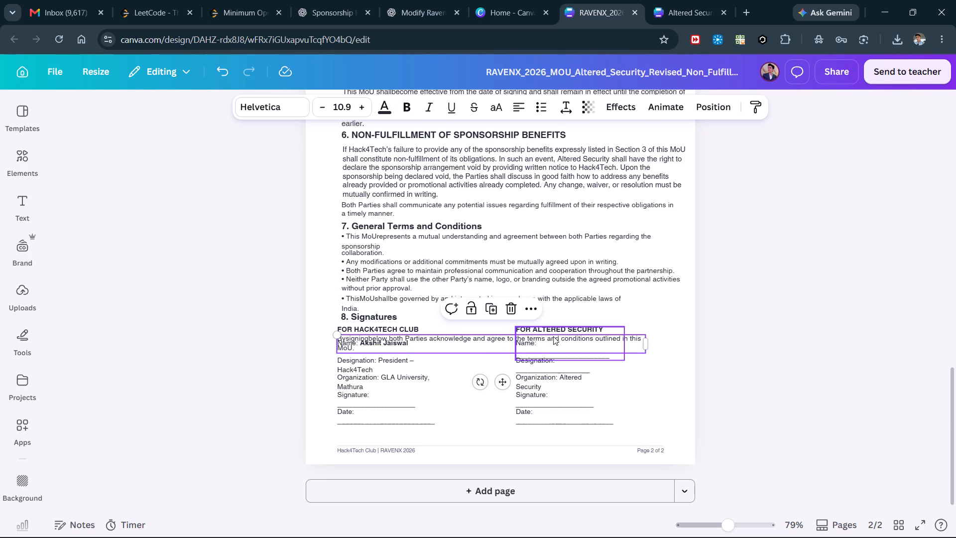
left_click_drag(558, 333, 557, 354)
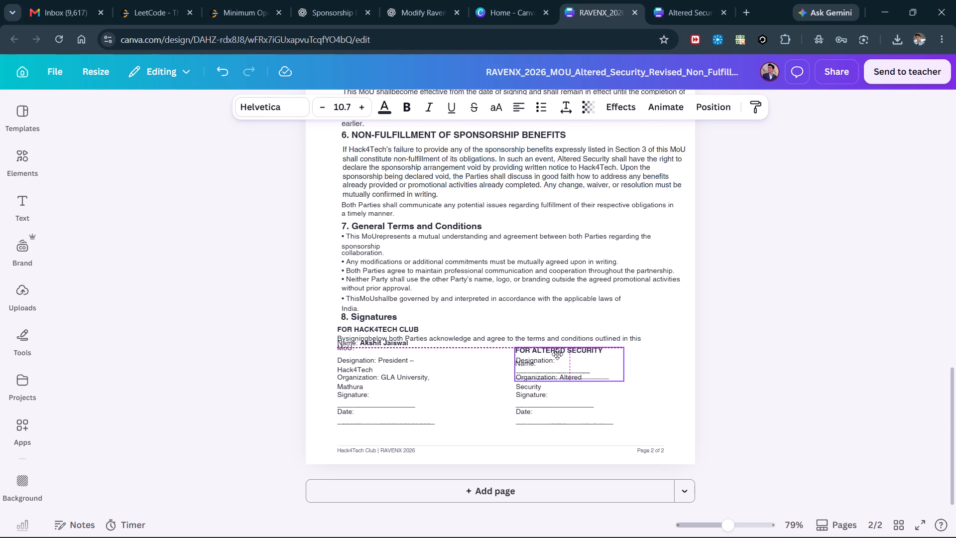
left_click_drag(557, 354, 613, 314)
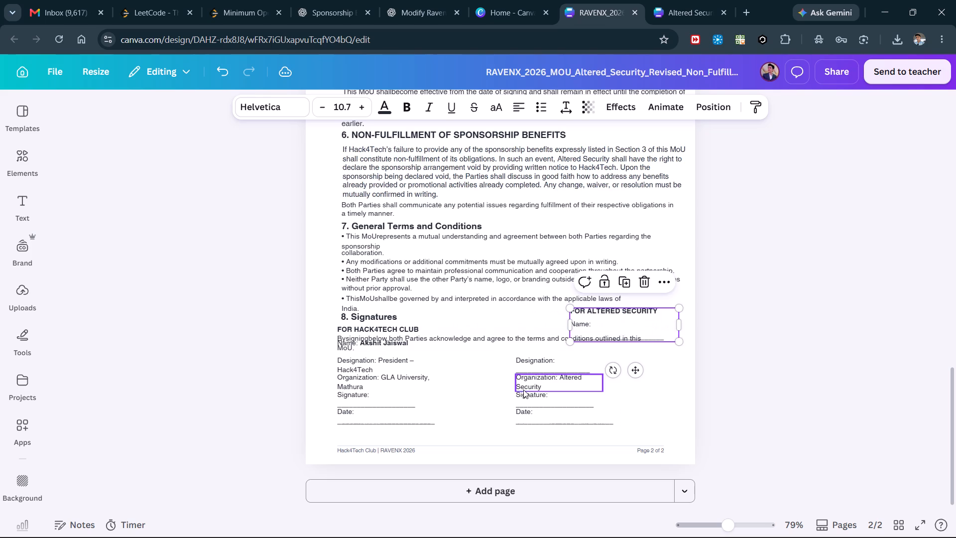
Group each party's Designation, Organization, Signature and Date fields separately, and move both groups down towards the footer line.
left_click_drag(645, 433, 544, 361)
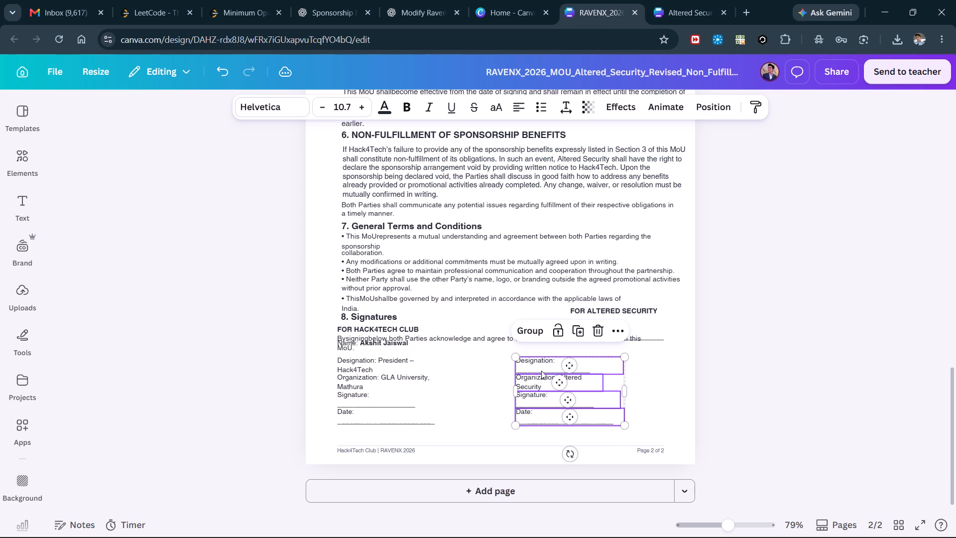
left_click(533, 331)
left_click_drag(535, 372, 537, 384)
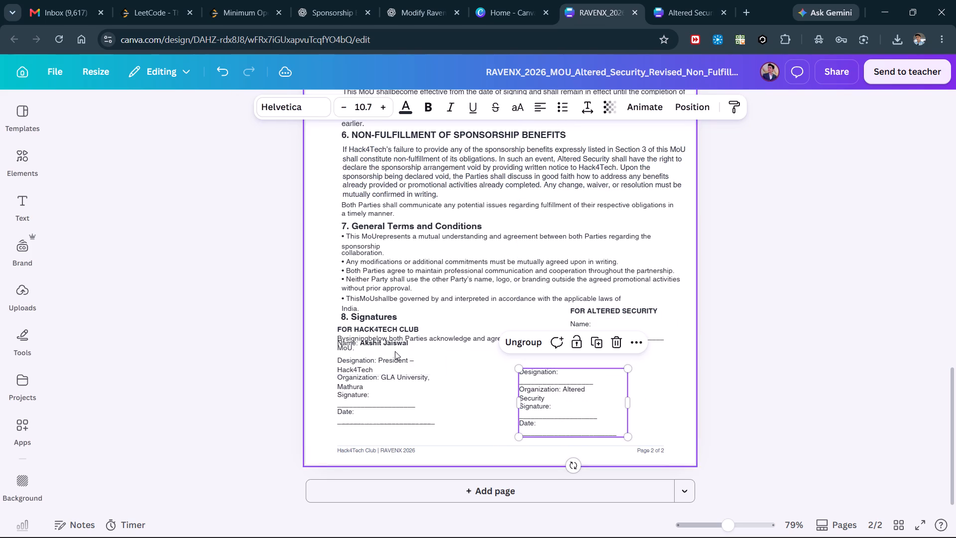
left_click_drag(305, 432, 347, 359)
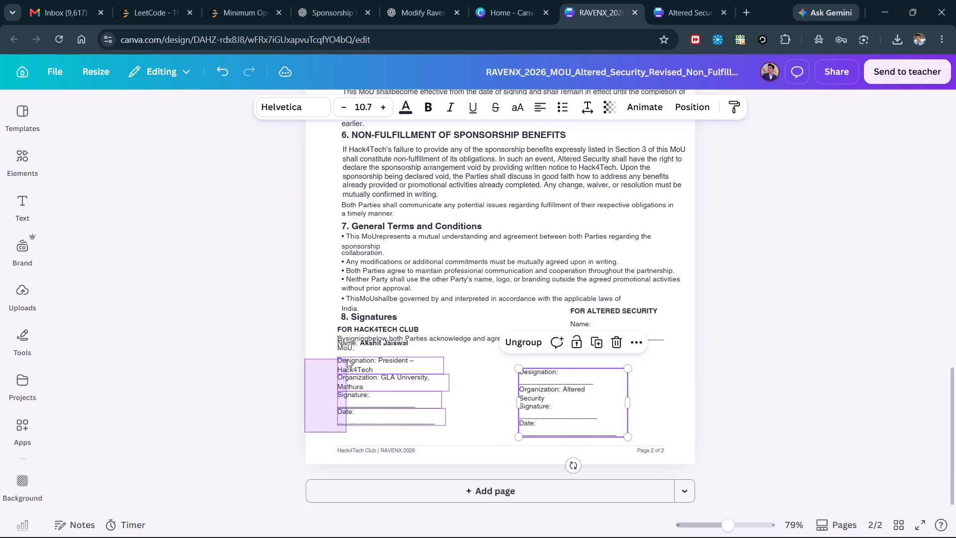
left_click_drag(347, 359, 349, 359)
left_click(358, 324)
left_click_drag(360, 370, 361, 381)
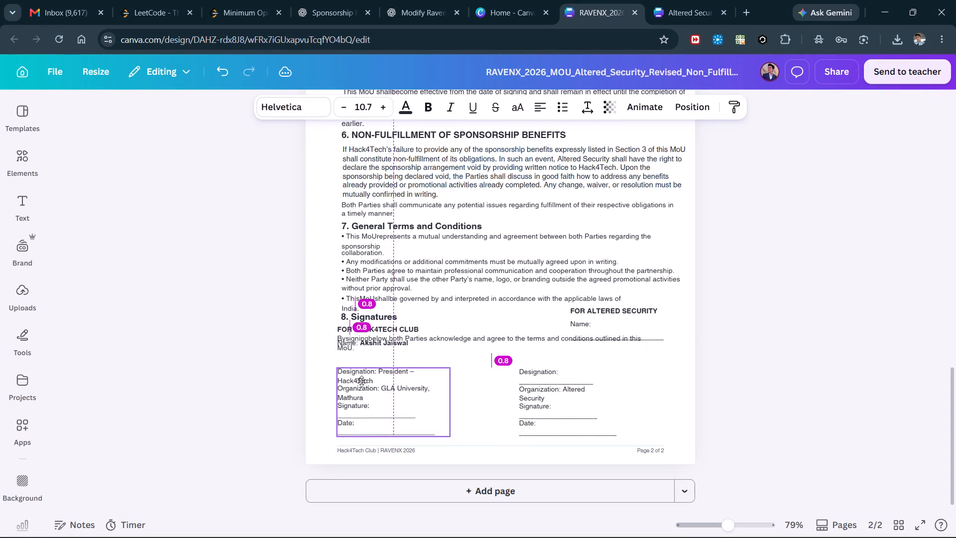
left_click_drag(361, 381, 361, 383)
Move the acknowledgement sentence up directly beneath the "8. Signatures" heading, and place the "FOR HACK4TECH CLUB" name block below it, above its fields.
left_click(358, 355)
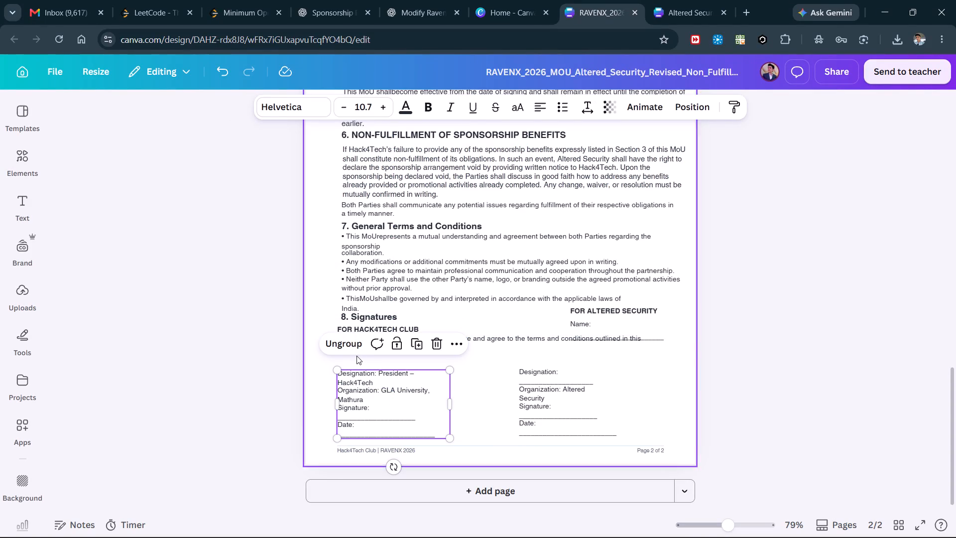
left_click(303, 354)
left_click(349, 346)
left_click_drag(357, 340, 356, 347)
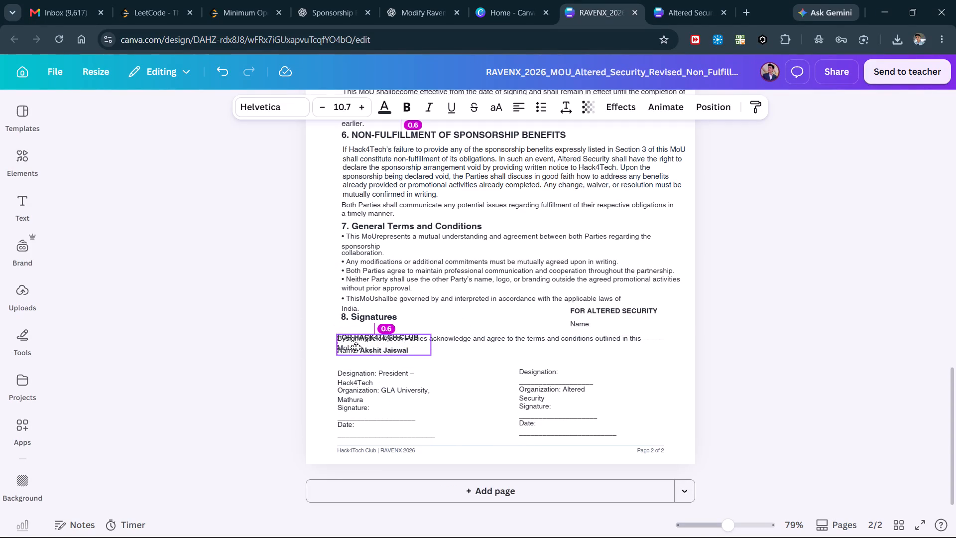
left_click_drag(356, 347, 355, 365)
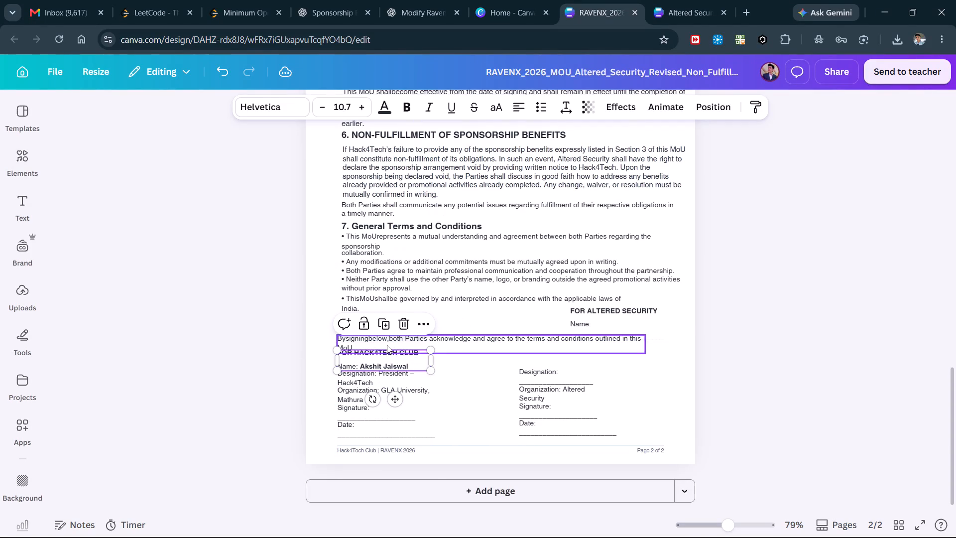
left_click_drag(459, 343, 459, 331)
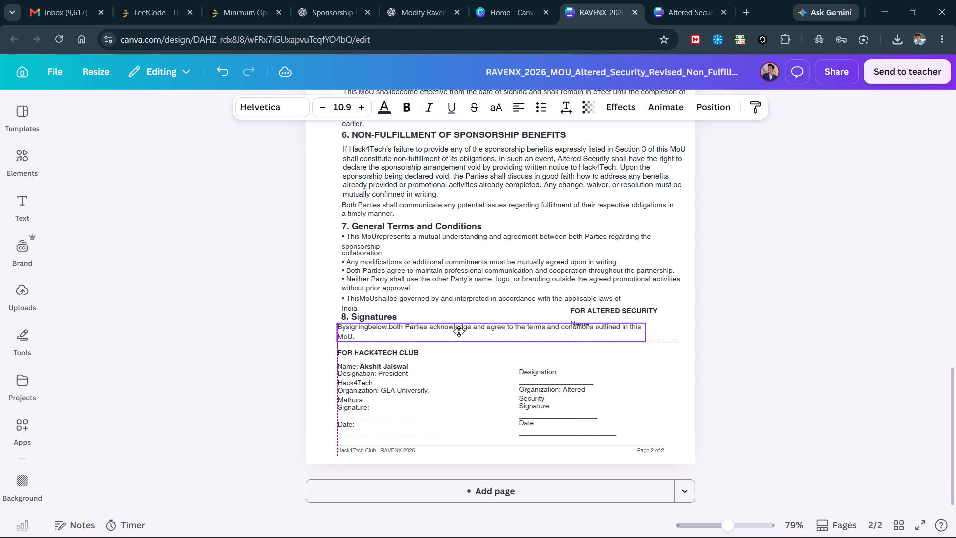
left_click_drag(459, 331, 462, 331)
left_click(403, 363)
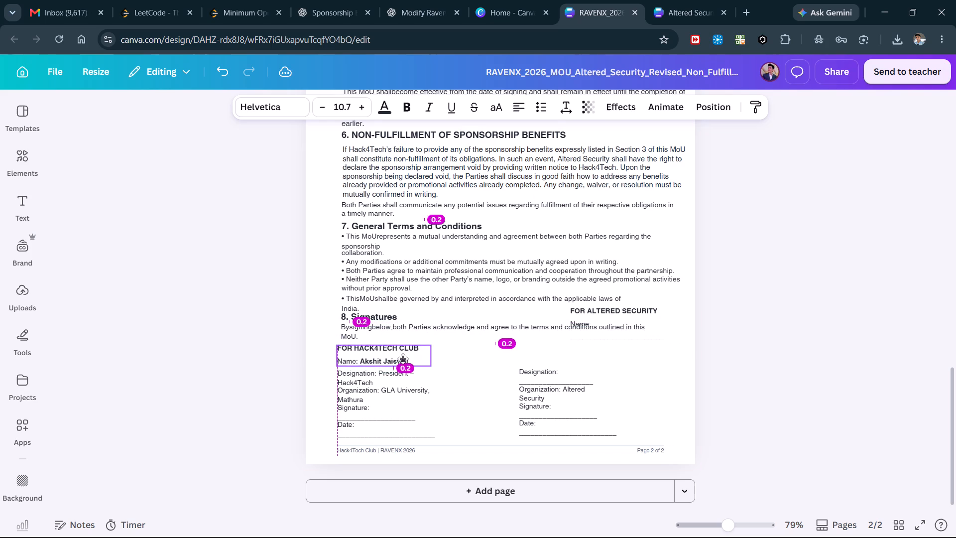
Move the "FOR ALTERED SECURITY" name block down above its own fields, aligned with their left edge.
left_click_drag(615, 313, 565, 343)
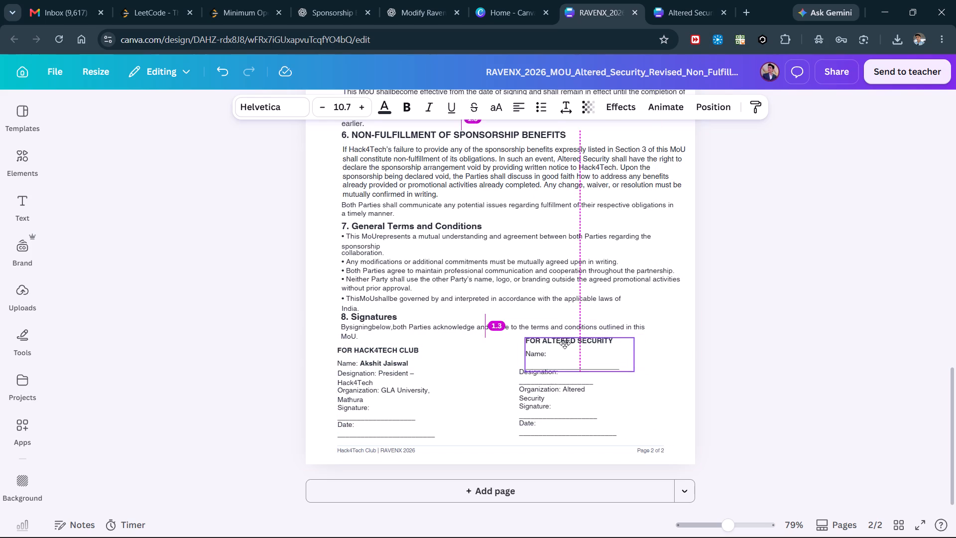
left_click_drag(565, 343, 563, 355)
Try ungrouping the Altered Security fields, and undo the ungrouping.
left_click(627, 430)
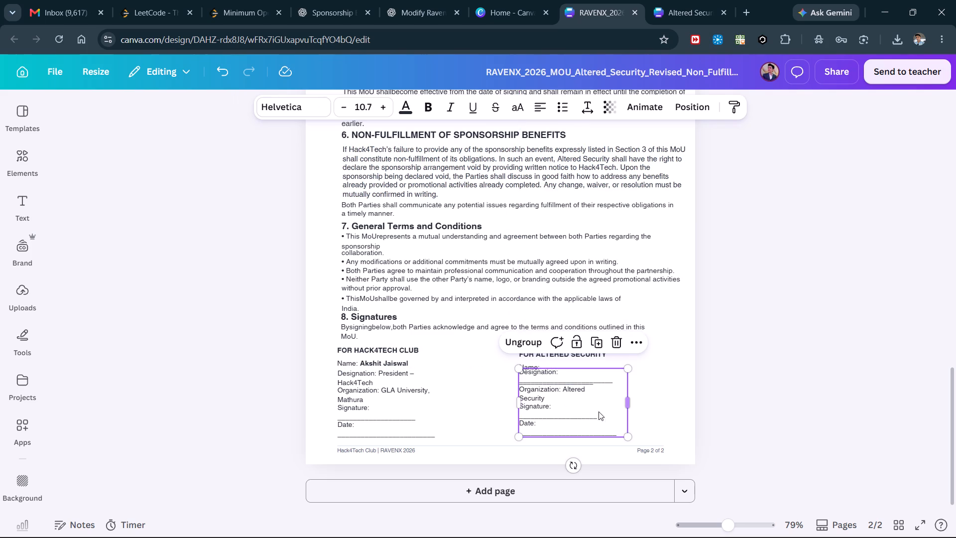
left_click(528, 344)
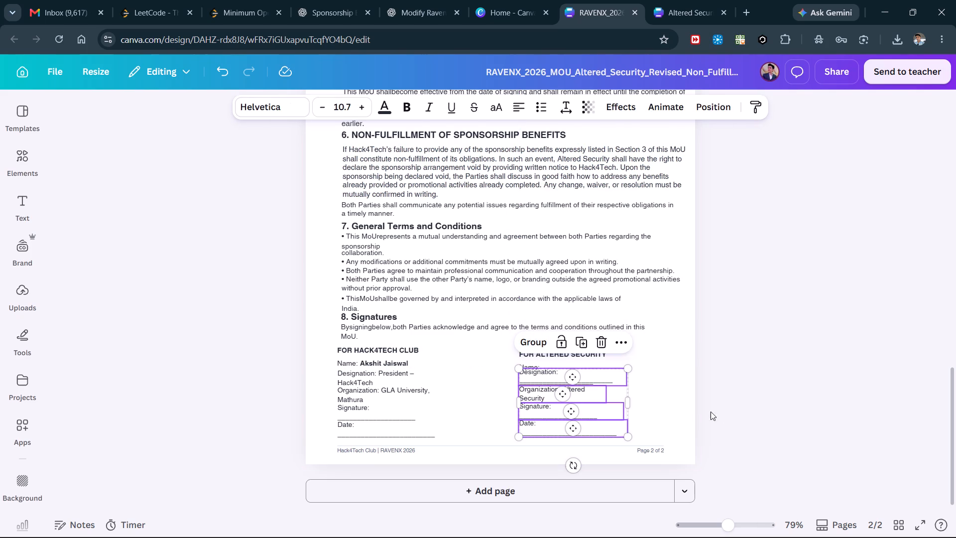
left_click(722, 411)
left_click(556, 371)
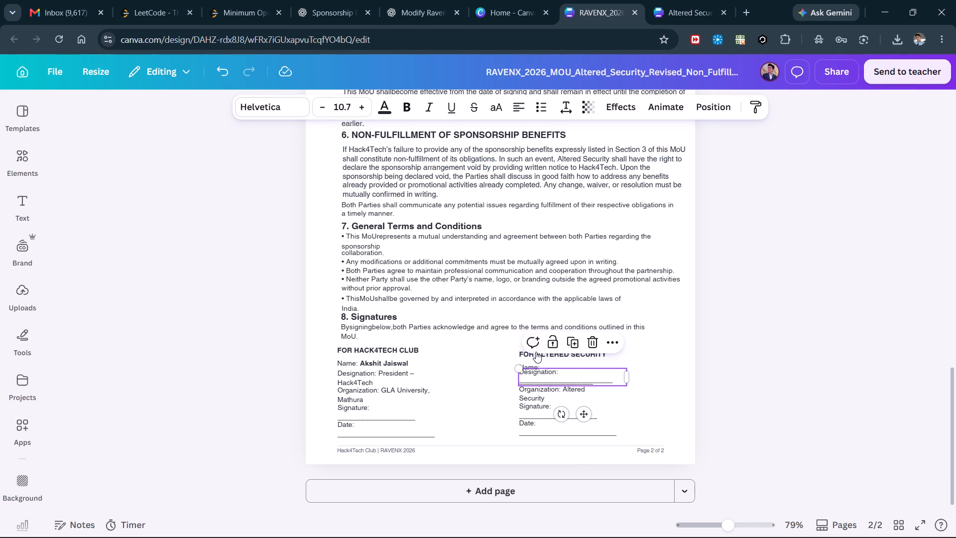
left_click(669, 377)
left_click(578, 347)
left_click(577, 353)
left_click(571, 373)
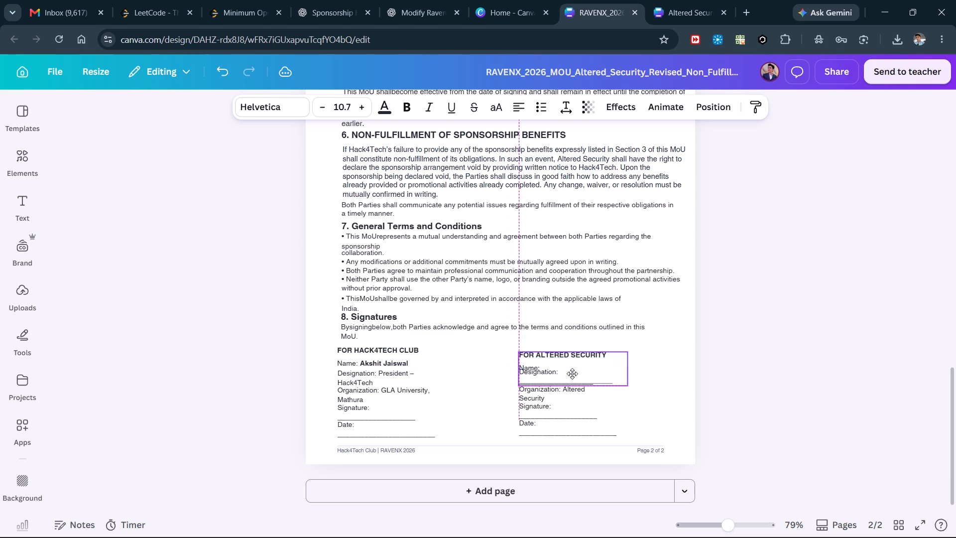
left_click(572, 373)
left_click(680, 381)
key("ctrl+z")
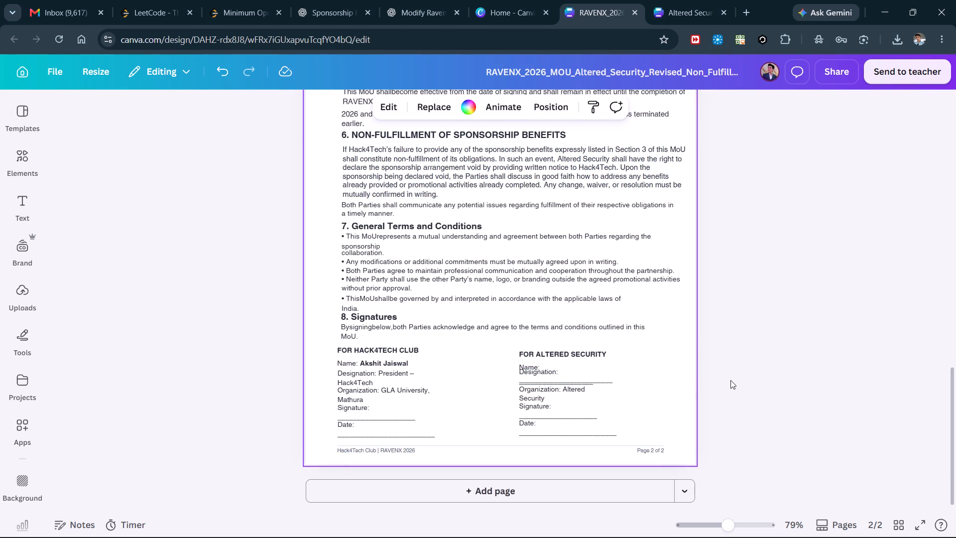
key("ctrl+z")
Lower the grouped Altered Security fields so that they clear the blank line of the name block above.
left_click_drag(550, 396, 549, 407)
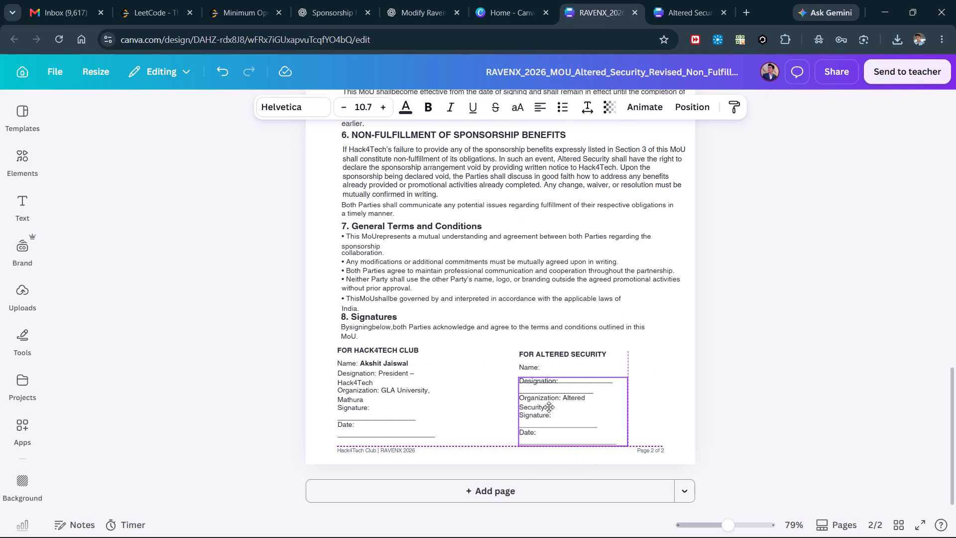
left_click_drag(549, 407, 549, 412)
left_click(744, 398)
Widen the "Organization: Altered Security" text so that it fits on one line.
double_click(571, 412)
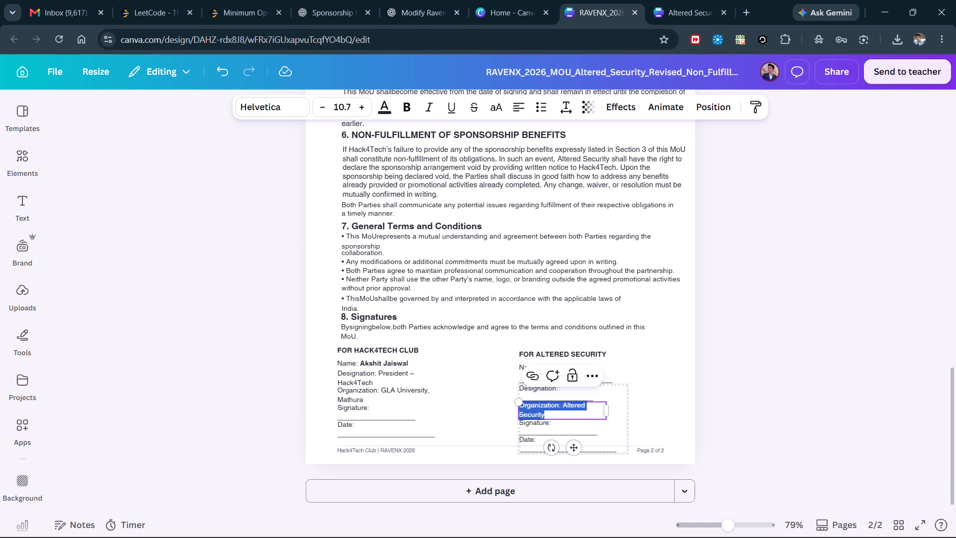
left_click_drag(609, 413, 622, 411)
left_click(733, 417)
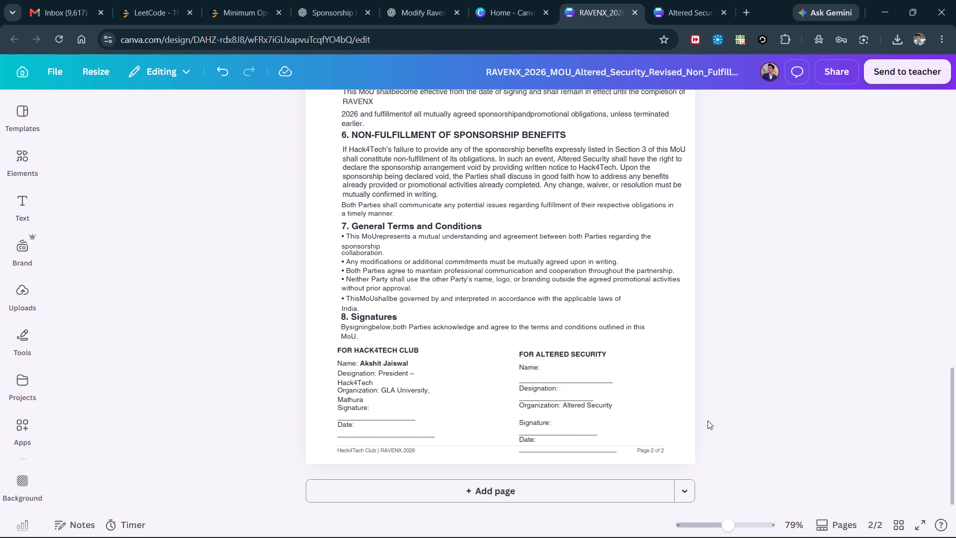
Bring Altered Security's Signature blank up beside its label and shorten it to fit on one line.
double_click(550, 428)
left_click(555, 425)
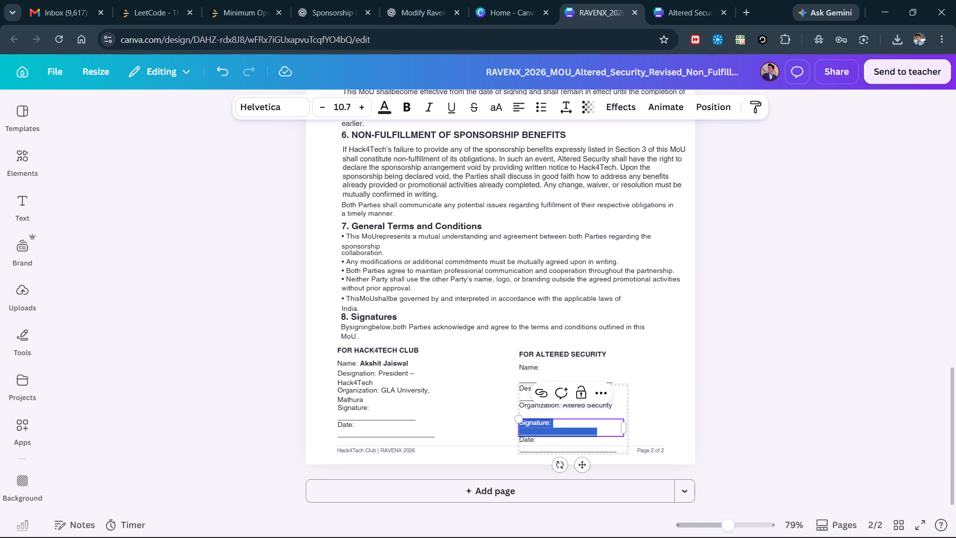
left_click(556, 424)
key("Delete")
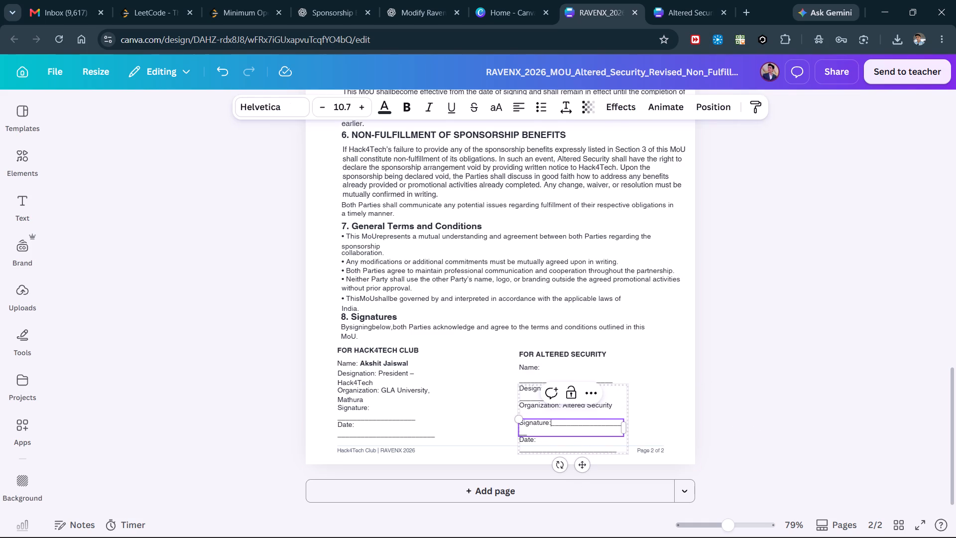
key("Delete")
key("Delete")
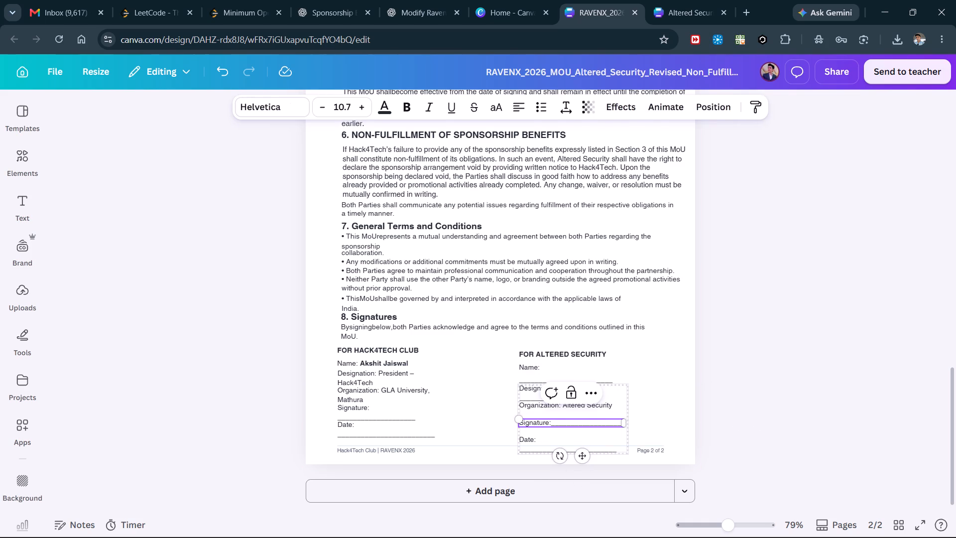
Bring Altered Security's Date blank up beside its label and shorten it to fit on one line.
left_click(534, 439)
left_click(536, 439)
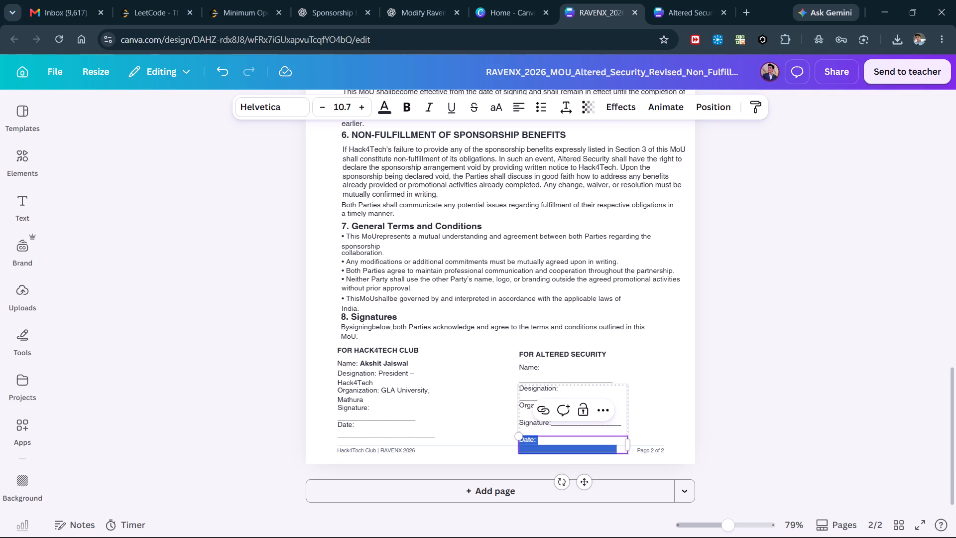
left_click(536, 439)
key("Delete")
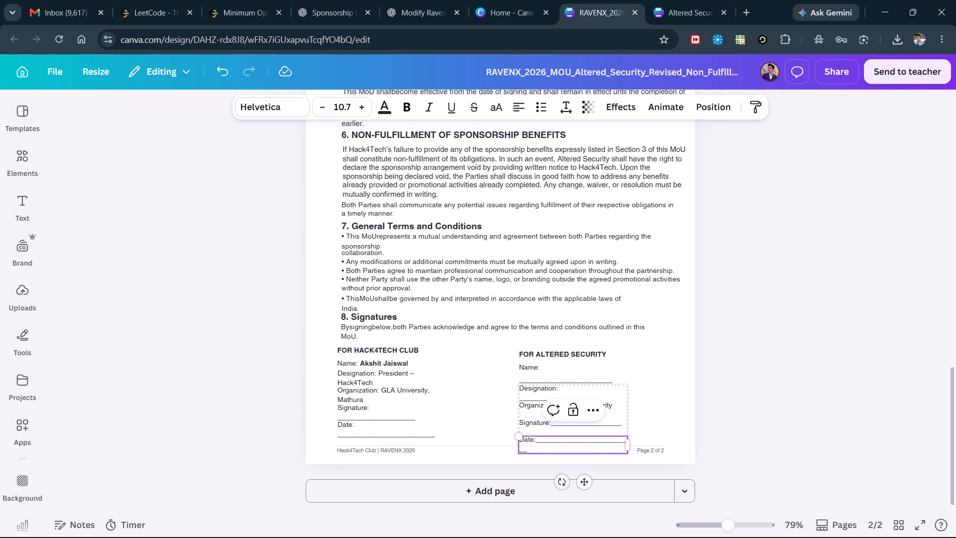
key("Delete")
key("Delete")
left_click(762, 389)
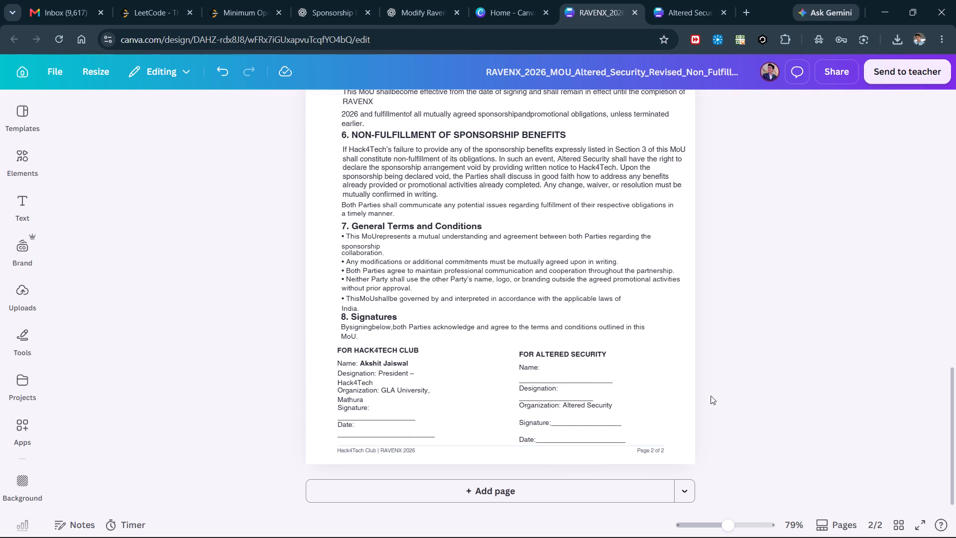
Bring Altered Security's Designation blank up beside its label so that the field fits on one line.
double_click(576, 392)
key("Up")
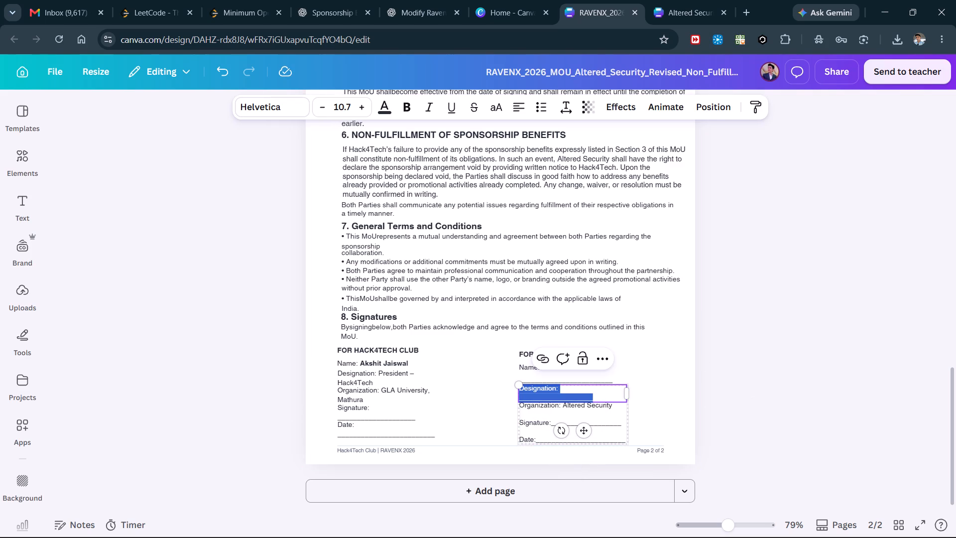
key("Right")
key("Left")
key("Up")
key("Delete")
key("Delete")
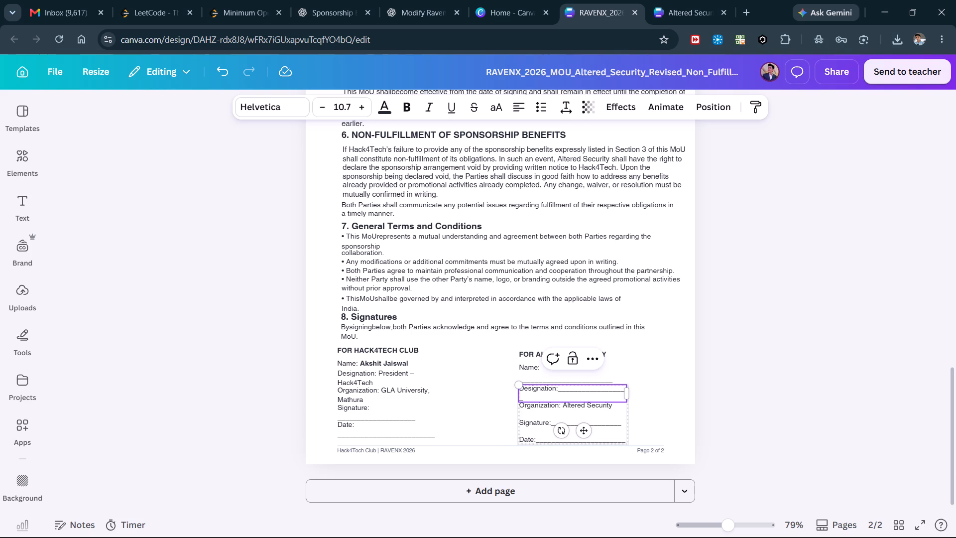
key("Delete")
left_click(729, 405)
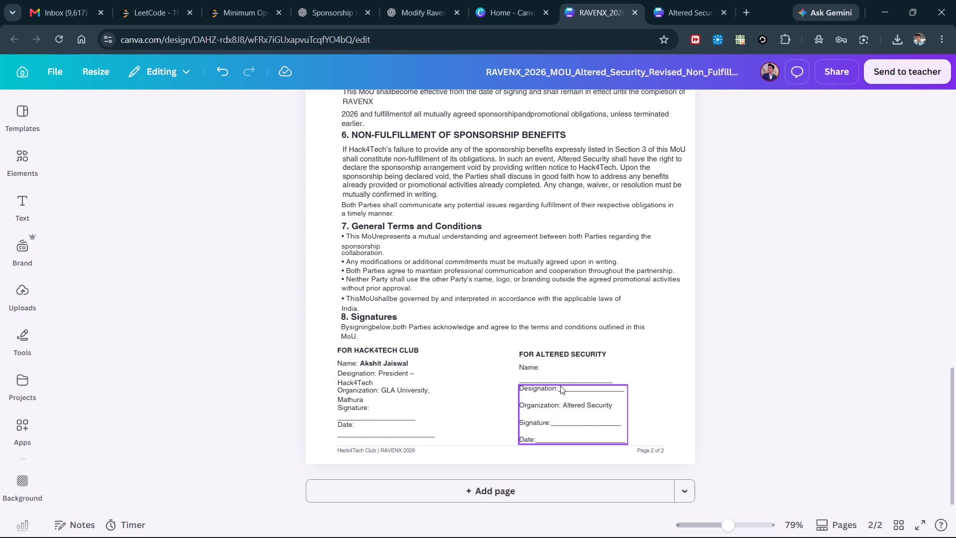
Bring the Name blank under "FOR ALTERED SECURITY" up beside its label and shorten it to fit on one line.
double_click(561, 374)
triple_click(551, 371)
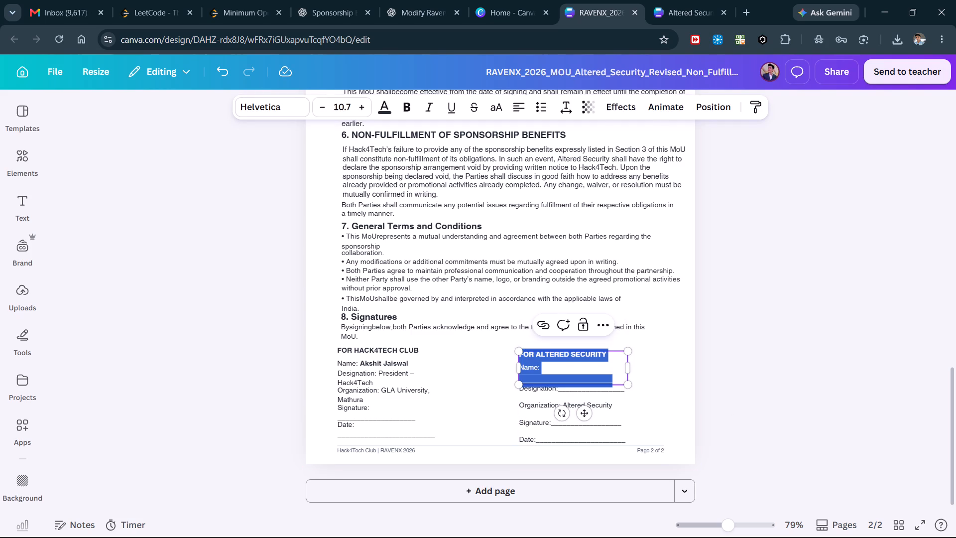
key("Delete")
key("Delete")
key("Delete")
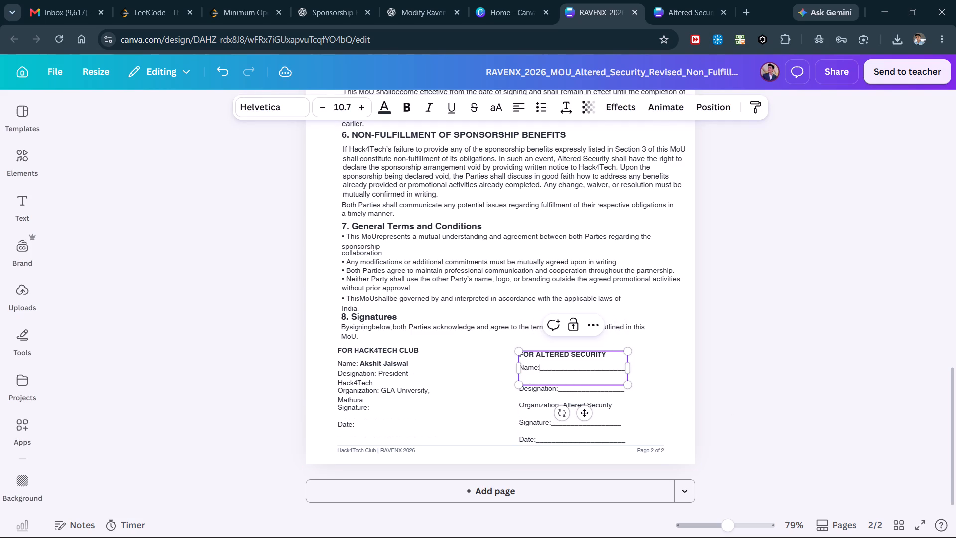
left_click(710, 424)
Raise the grouped Altered Security fields closer beneath the Name line, keeping them aligned with the name block.
left_click_drag(567, 400, 565, 394)
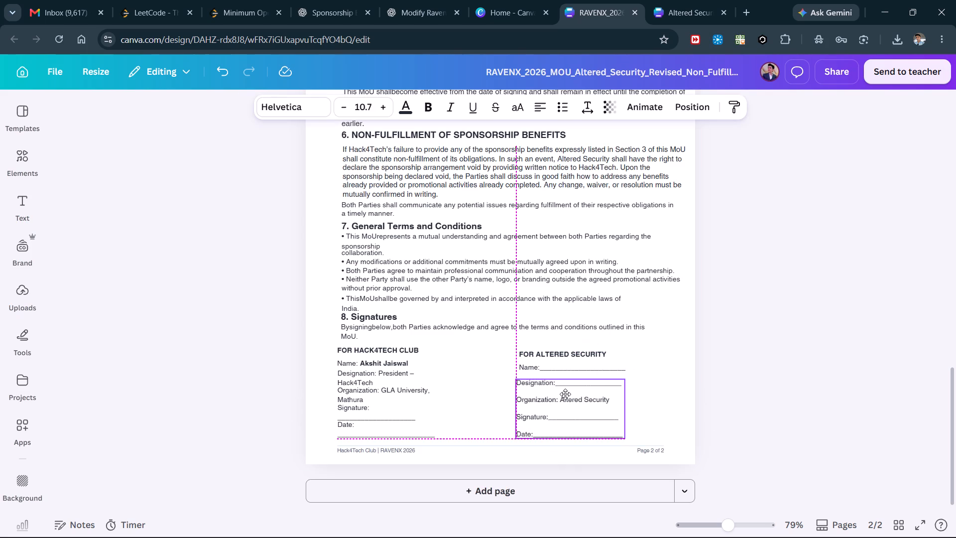
left_click_drag(565, 394, 567, 393)
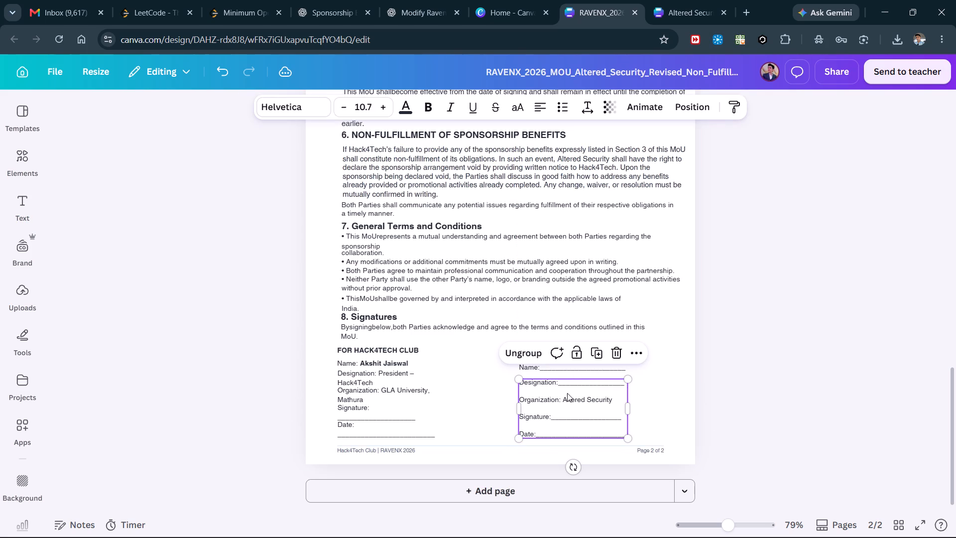
Widen Hack4Tech's Designation and Organization texts so that each fits on one line.
left_click(365, 388)
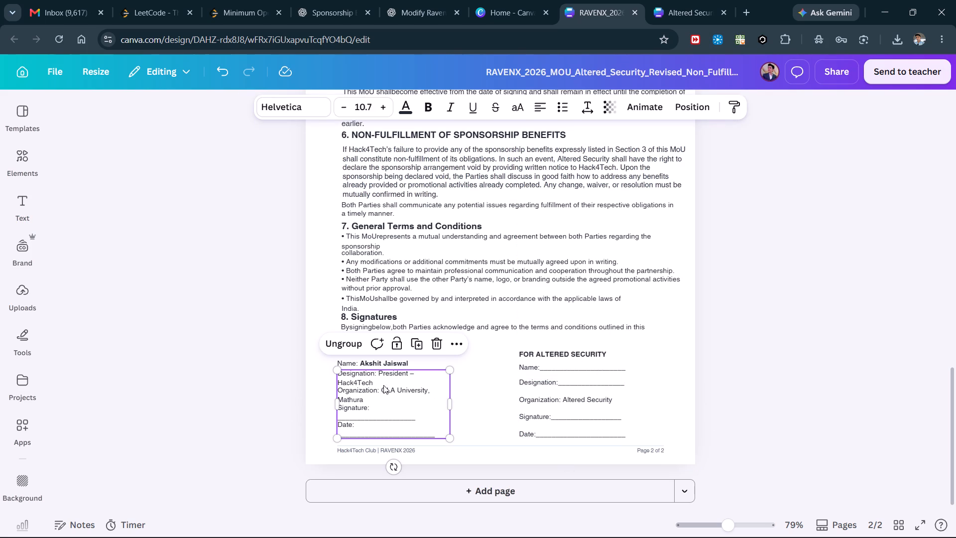
double_click(401, 381)
left_click(419, 376)
left_click_drag(445, 378, 459, 378)
left_click(447, 401)
left_click_drag(452, 394, 460, 394)
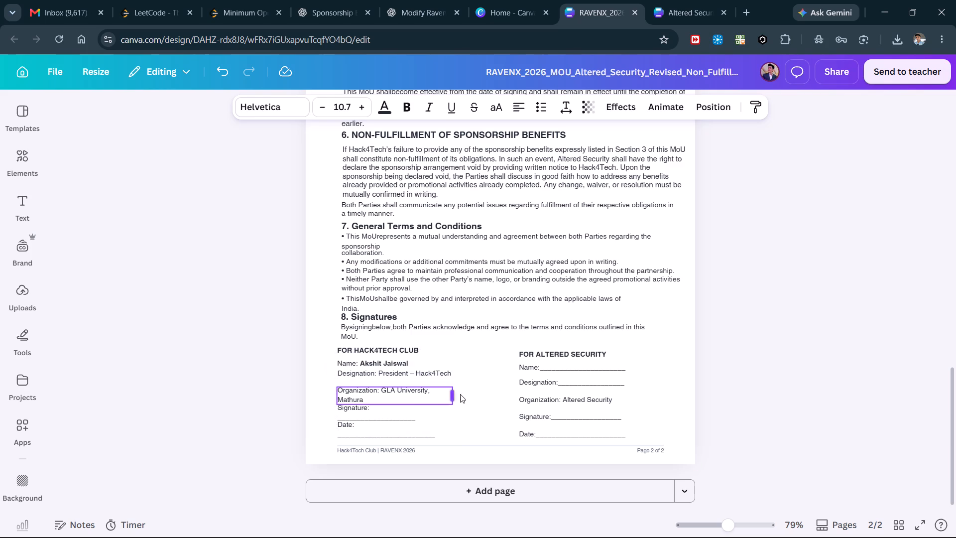
left_click_drag(460, 394, 467, 394)
Bring Hack4Tech's Signature blank up beside its label and shorten it to fit on one line.
left_click(400, 409)
triple_click(409, 410)
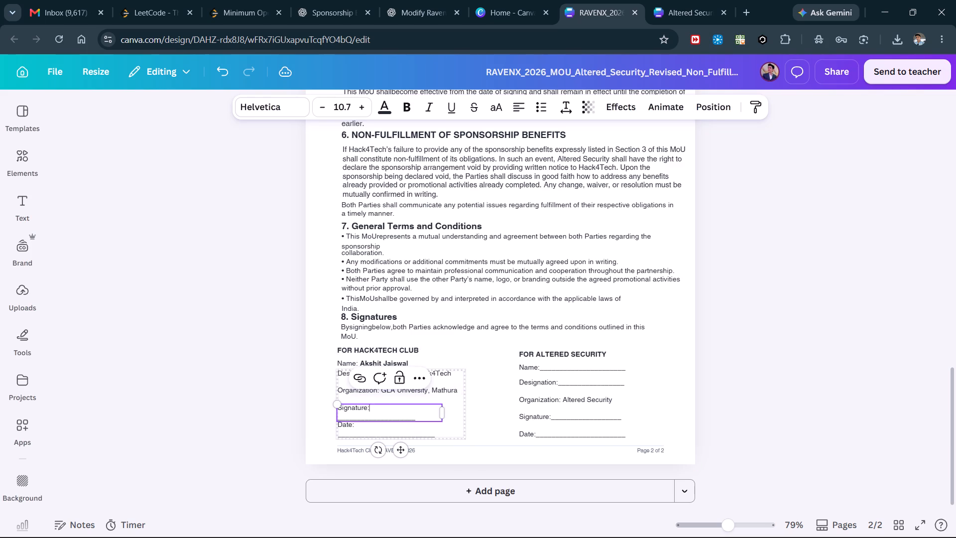
key("Delete")
key("Delete")
key("Delete")
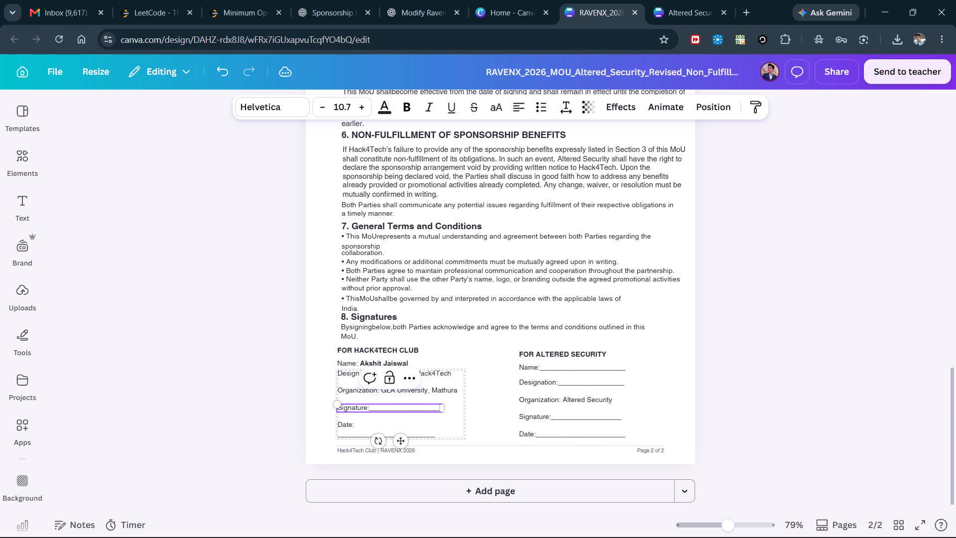
Bring Hack4Tech's Date blank up beside its label and shorten it to fit on one line.
double_click(386, 422)
left_click(386, 422)
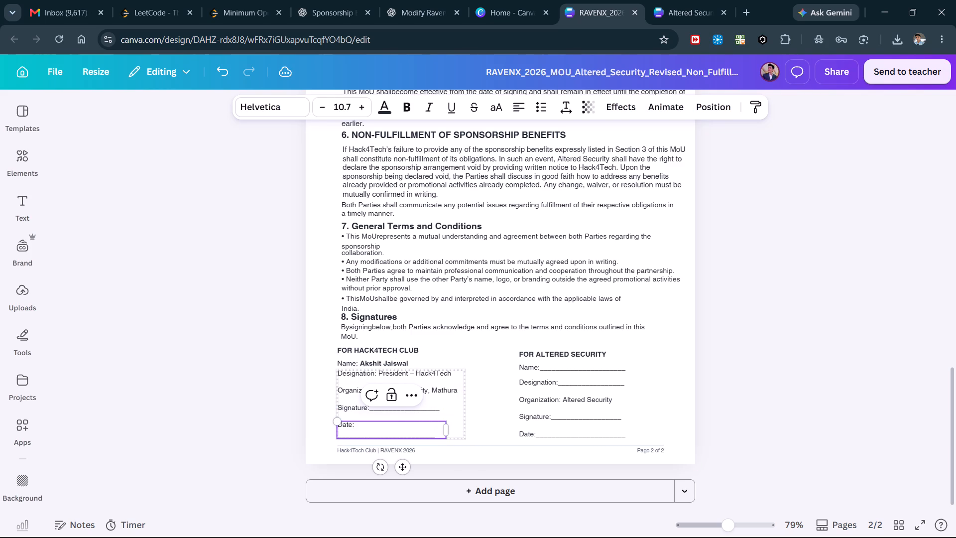
key("Delete")
key("Delete")
key("Delete")
Delete the "Hack4Tech Club | RAVENX 2026" footer text and the footer divider line from page 2.
left_click(381, 450)
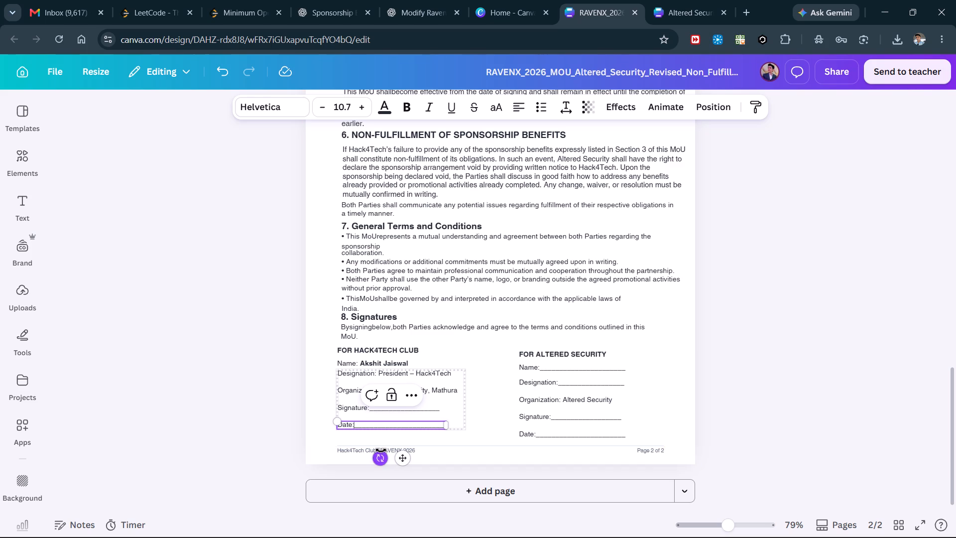
left_click(386, 447)
left_click(386, 447)
key("Delete")
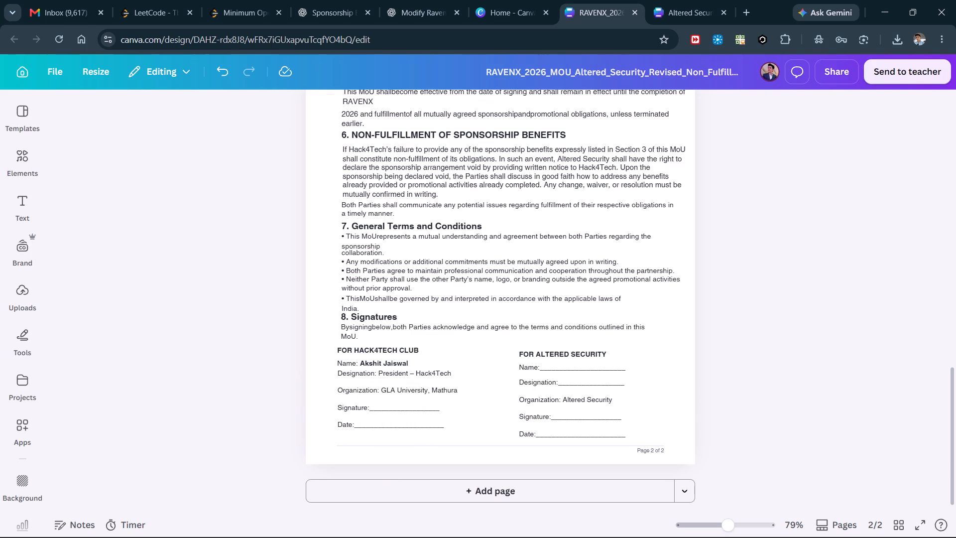
left_click(387, 443)
left_click(387, 445)
key("Delete")
left_click(668, 450)
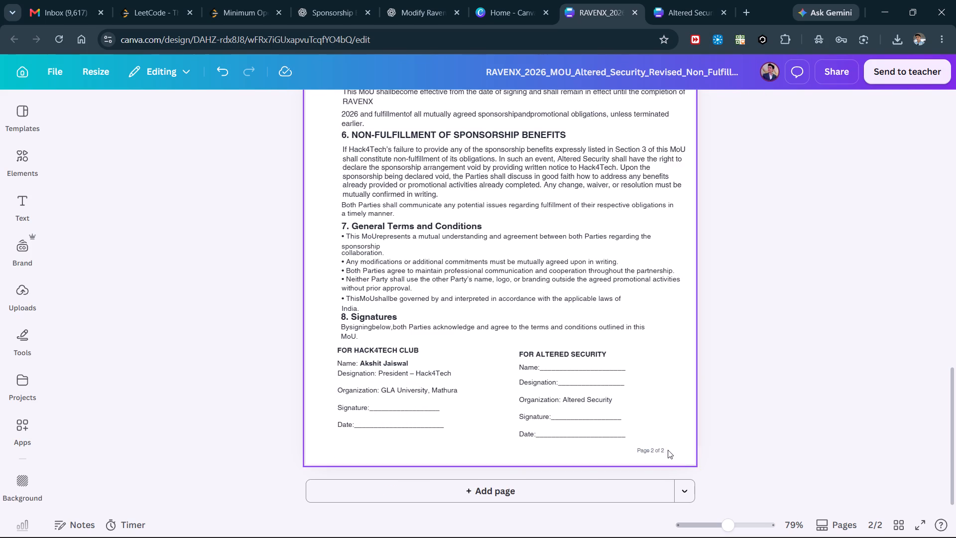
Delete the "Page 2 of 2" footer text from page 2.
left_click(663, 450)
key("Delete")
Shift section 4's headings and responsibilities lists left to line up with page 1's text margin.
scroll(655, 439, "up", 3)
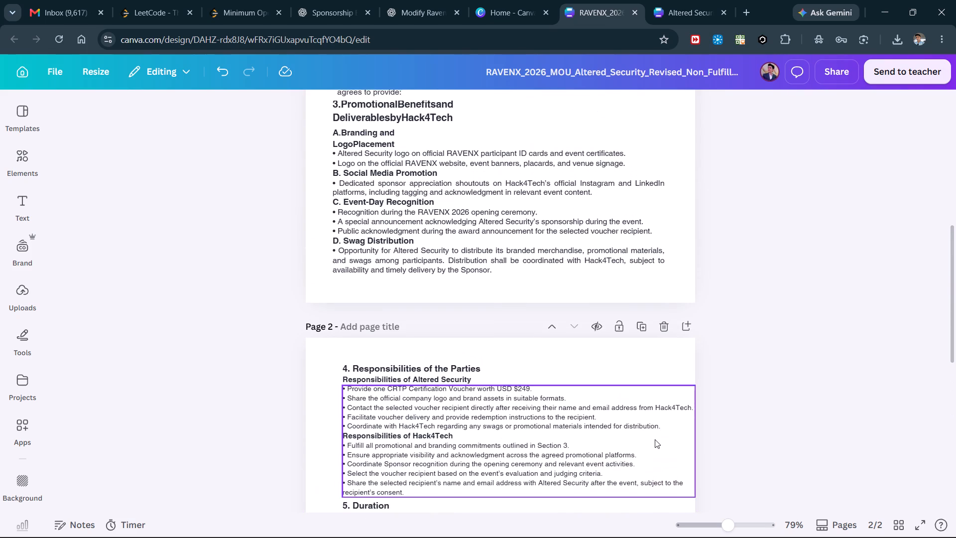
scroll(655, 439, "up", 2)
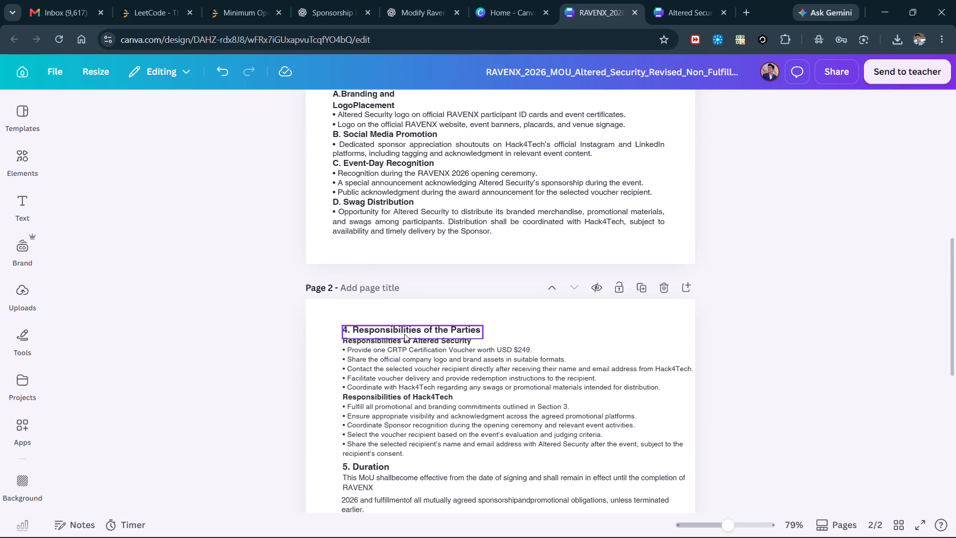
left_click_drag(263, 298, 561, 398)
left_click_drag(462, 383, 451, 379)
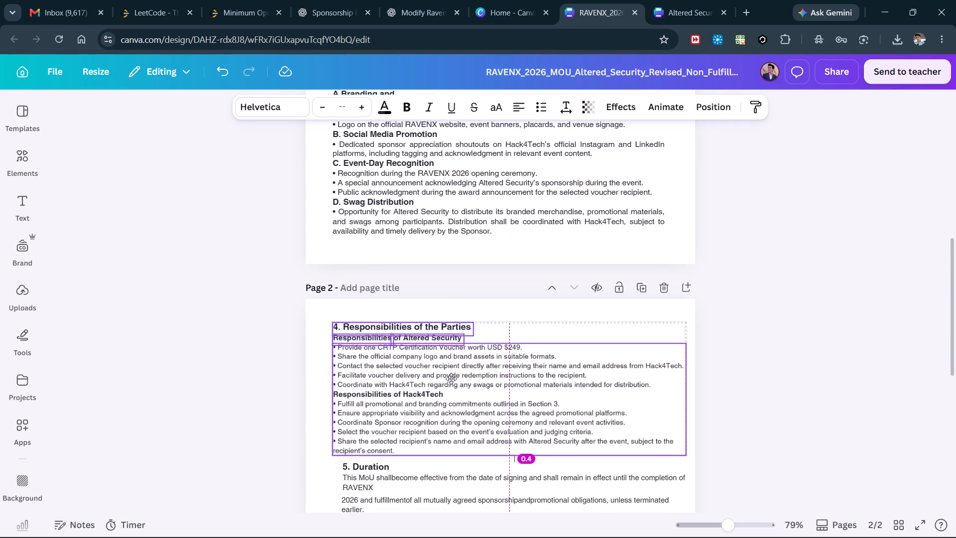
left_click_drag(451, 379, 452, 381)
left_click(791, 422)
Shift the section 5 Duration block, its continuation text and the section 6 heading left to line up with section 4.
scroll(637, 421, "down", 1)
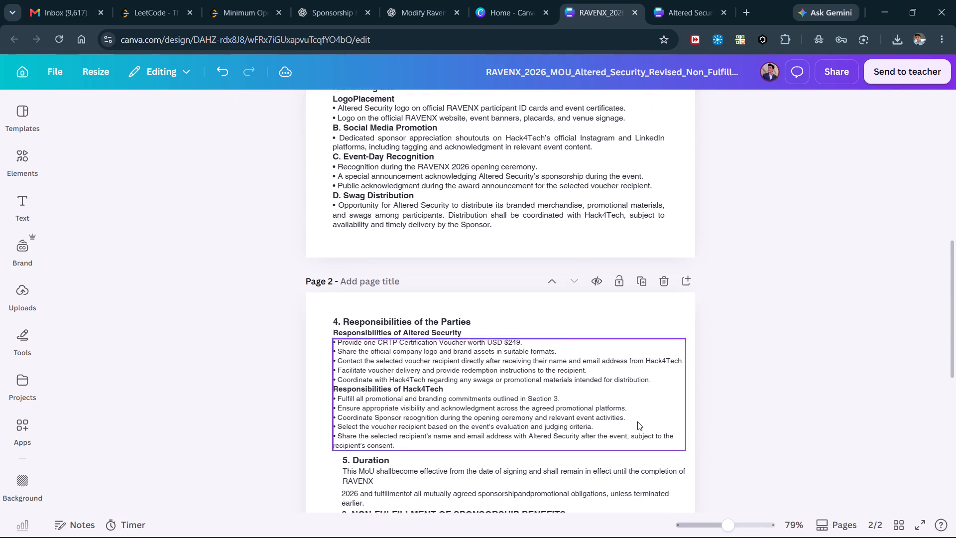
scroll(637, 421, "down", 1)
left_click_drag(380, 314, 372, 314)
left_click_drag(398, 359, 390, 359)
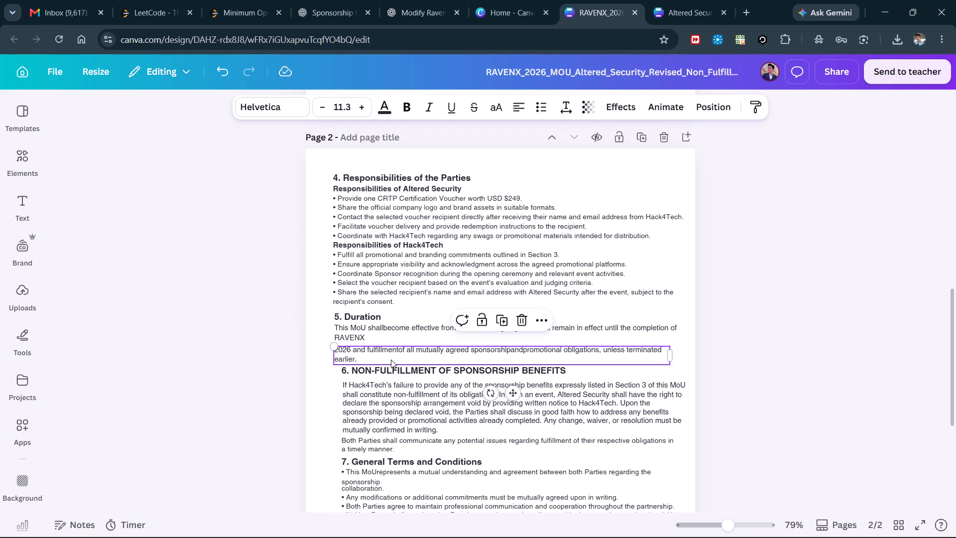
left_click_drag(395, 372, 387, 372)
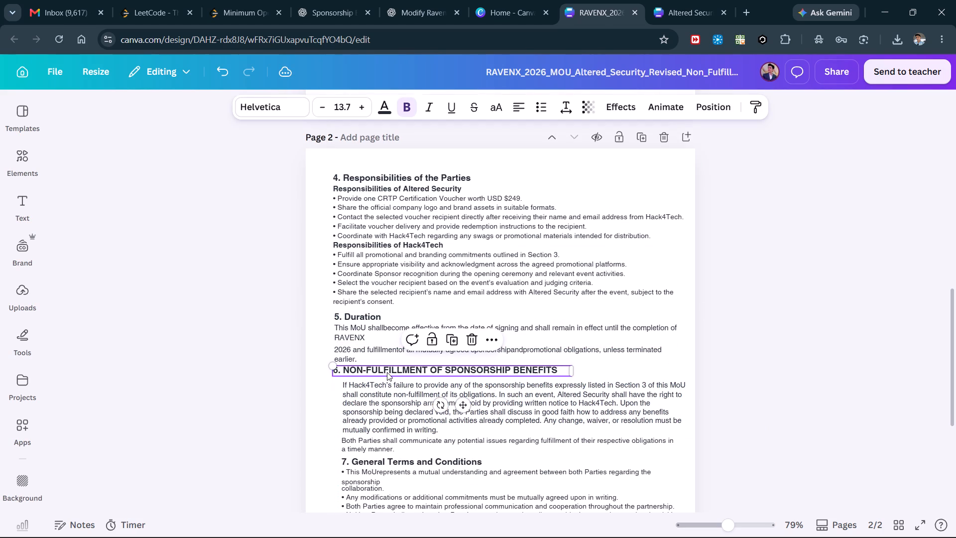
left_click(371, 272)
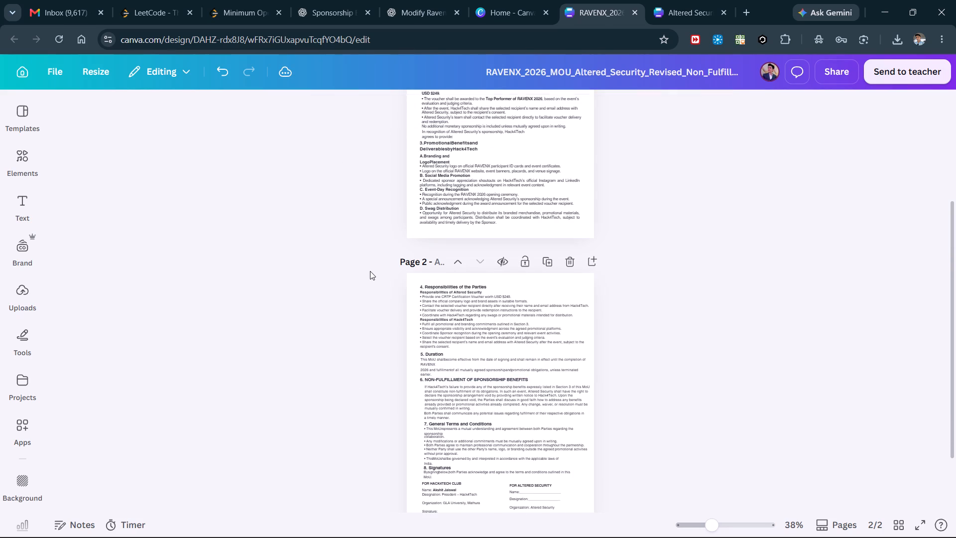
Align all of page 2's text blocks above the signature columns, sections 4 to 8, to a common centre.
left_click_drag(370, 270, 569, 475)
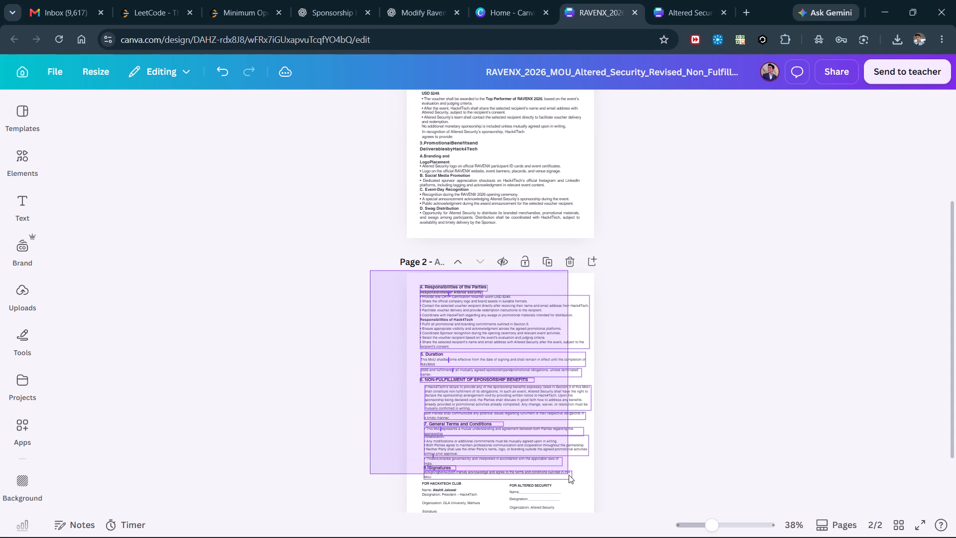
left_click_drag(569, 475, 569, 476)
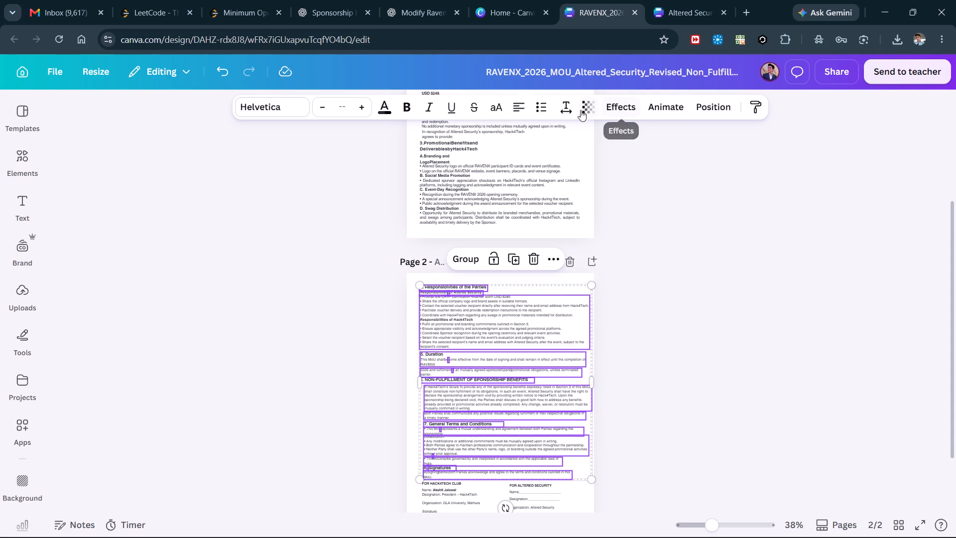
left_click(695, 109)
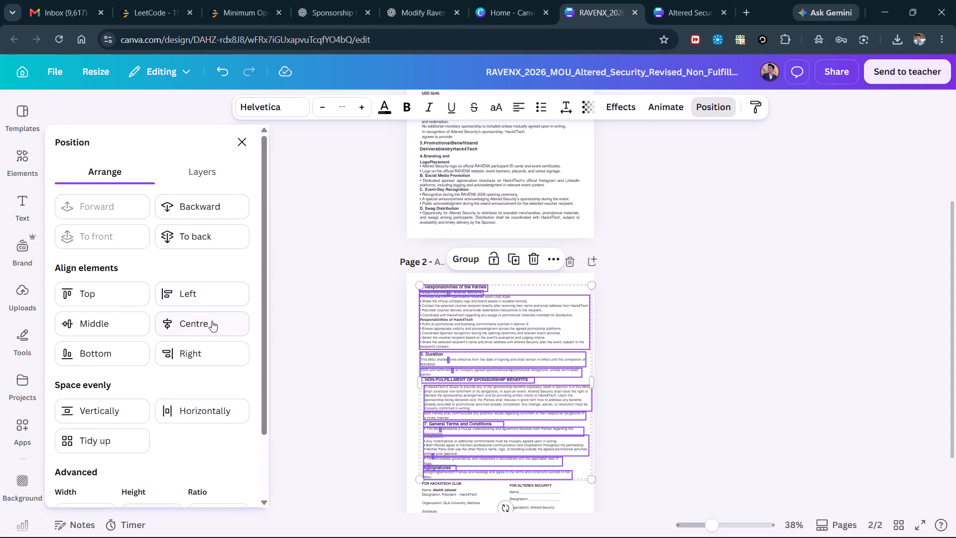
left_click(213, 322)
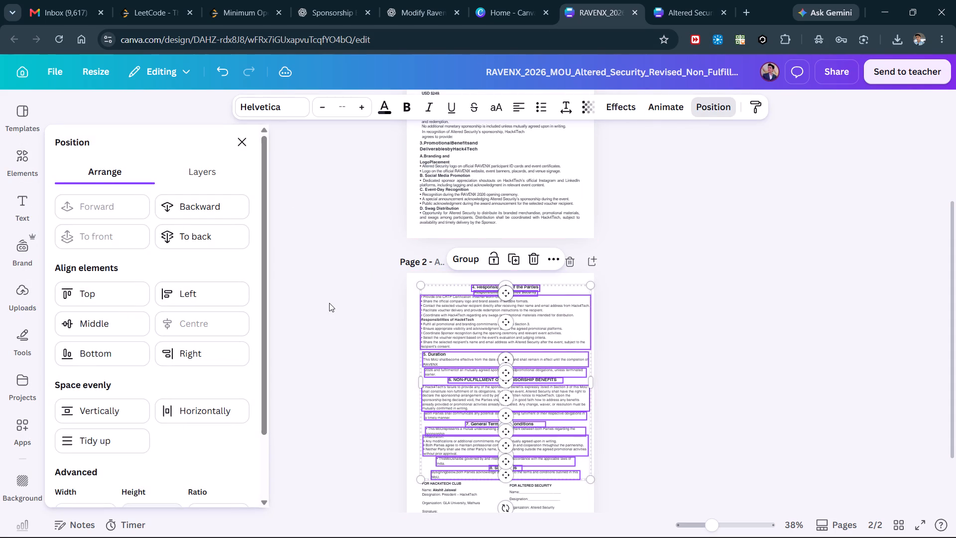
double_click(329, 303)
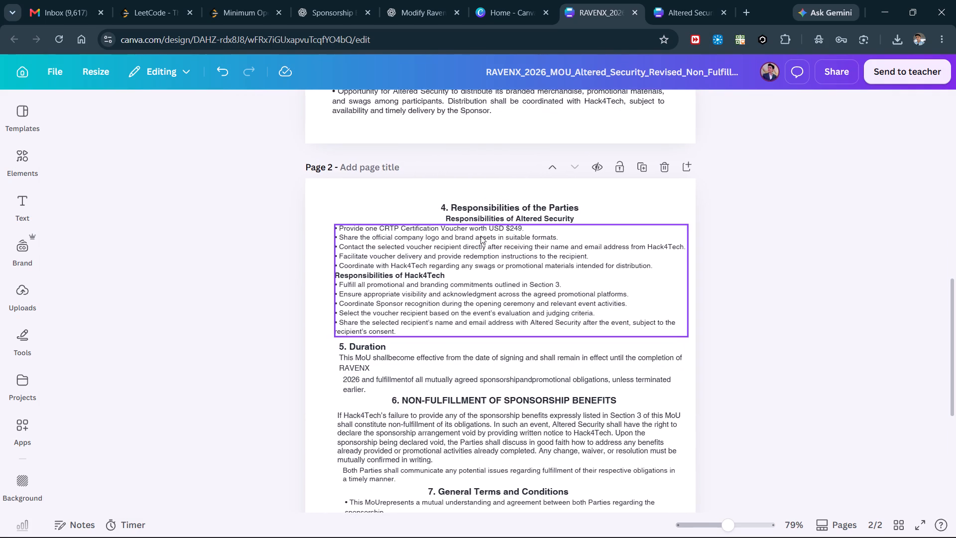
Set the section 4, 6, 7 and 8 headings and the "Responsibilities of Altered Security" subheading to justified text.
left_click(485, 211)
left_click(486, 220)
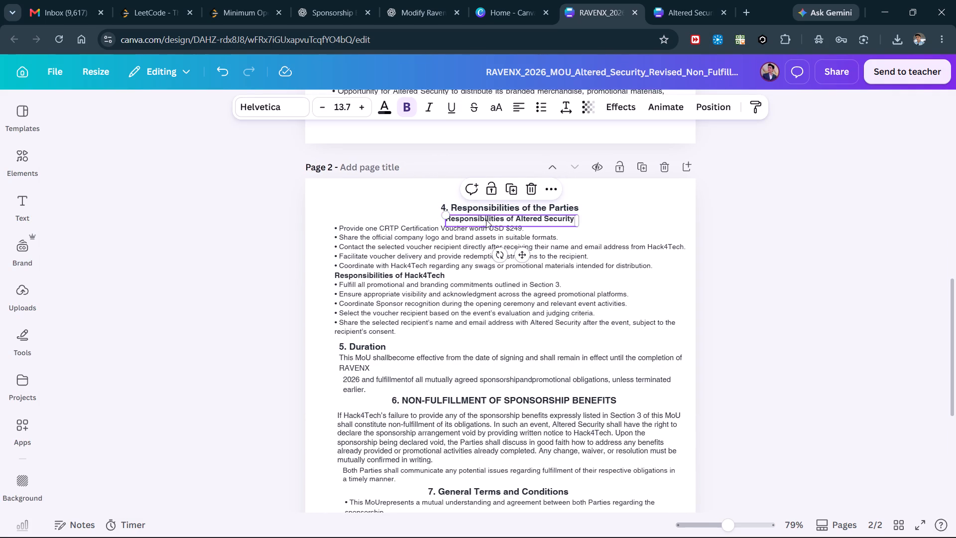
left_click(486, 212, "shift")
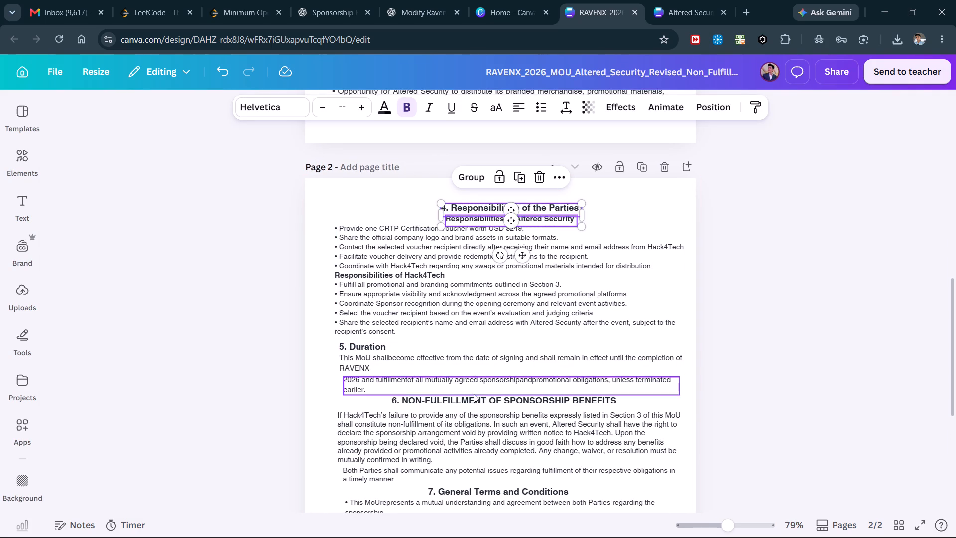
left_click(473, 398, "shift")
scroll(473, 398, "down", 2, "shift")
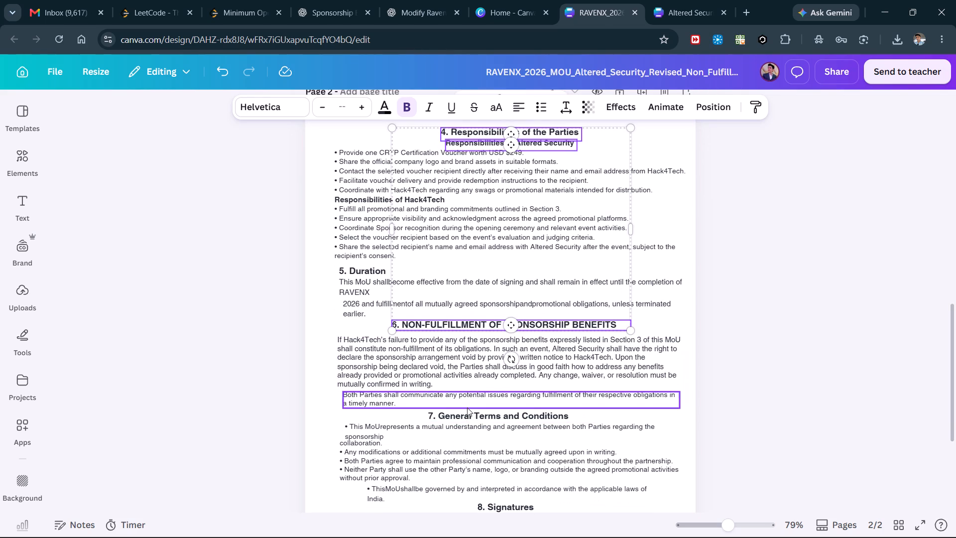
left_click(467, 414, "shift")
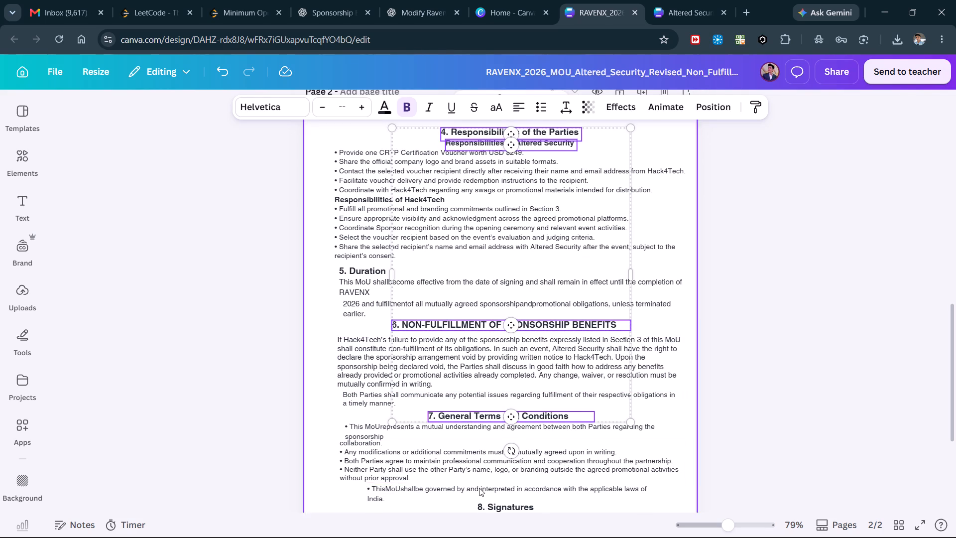
left_click(490, 507, "shift")
scroll(490, 507, "down", 2, "shift")
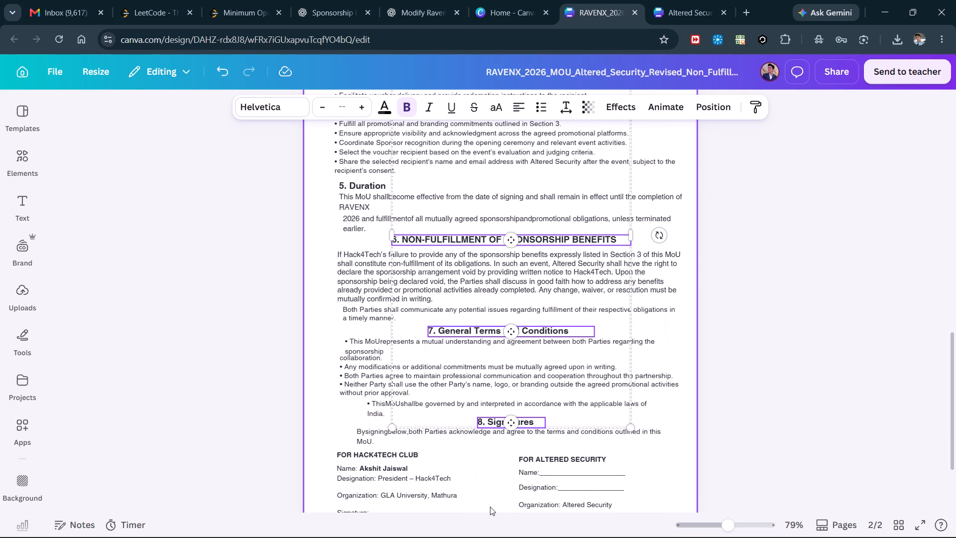
scroll(490, 507, "up", 4, "shift")
scroll(490, 507, "up", 2)
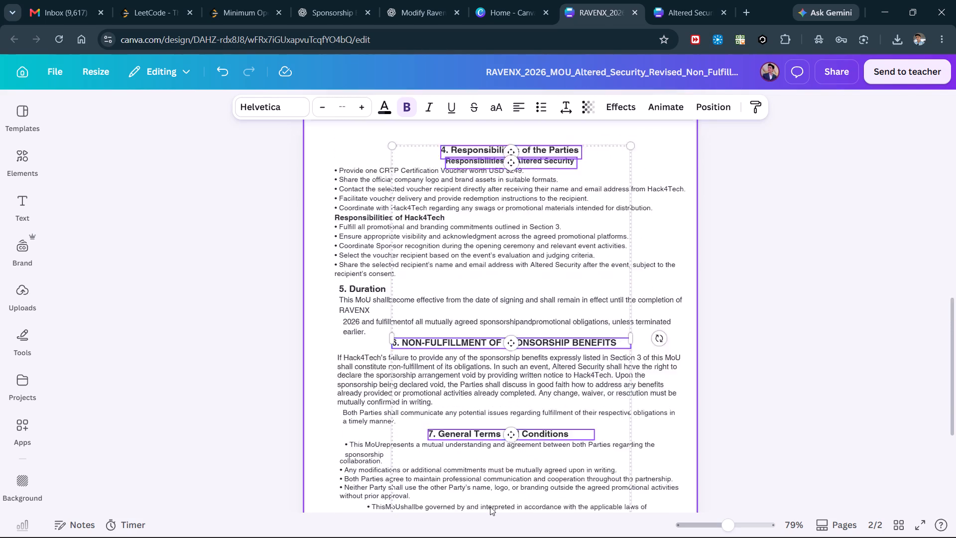
scroll(490, 507, "up", 1)
left_click(522, 112)
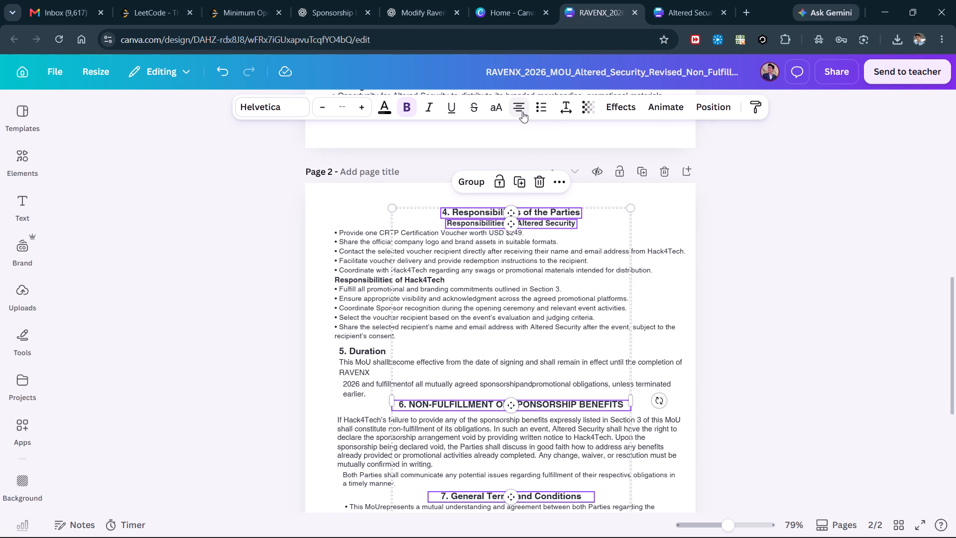
left_click(522, 112)
left_click(522, 112)
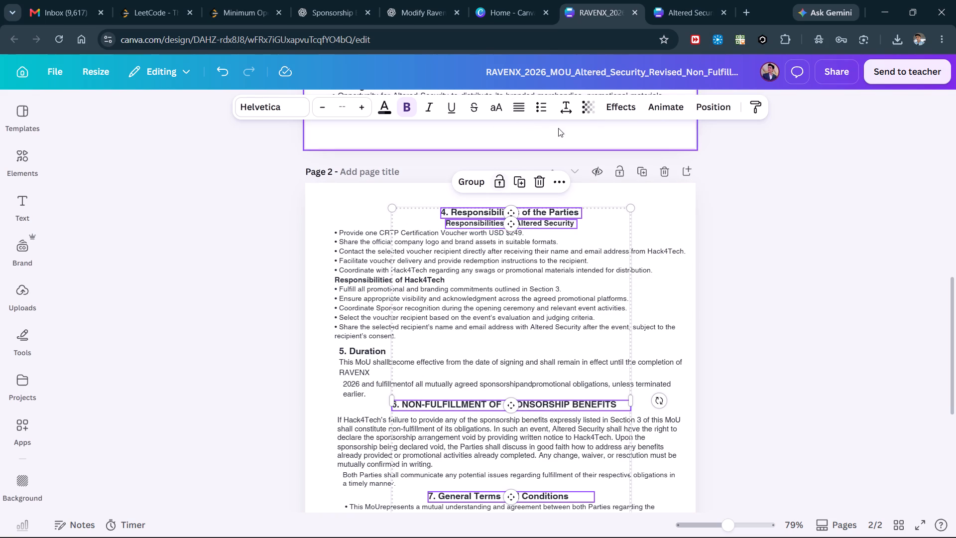
Move the selected page 2 headings to the responsibilities list's left edge and align them to each other on the left.
left_click_drag(478, 267, 416, 265)
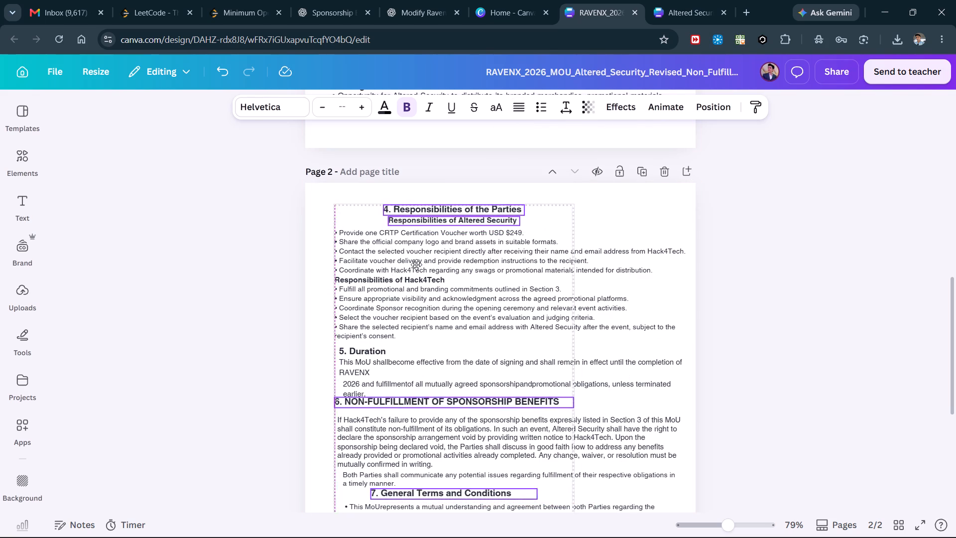
left_click_drag(416, 265, 419, 266)
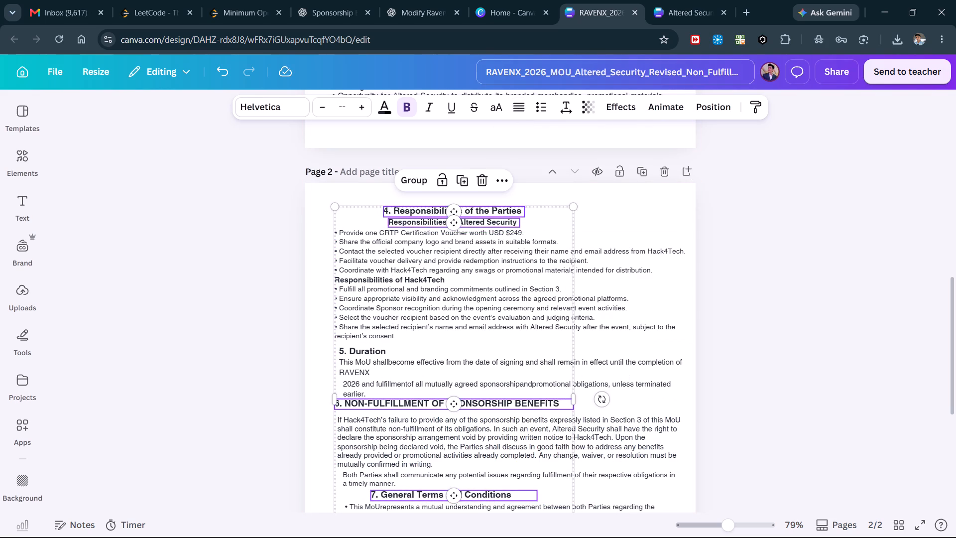
left_click(713, 110)
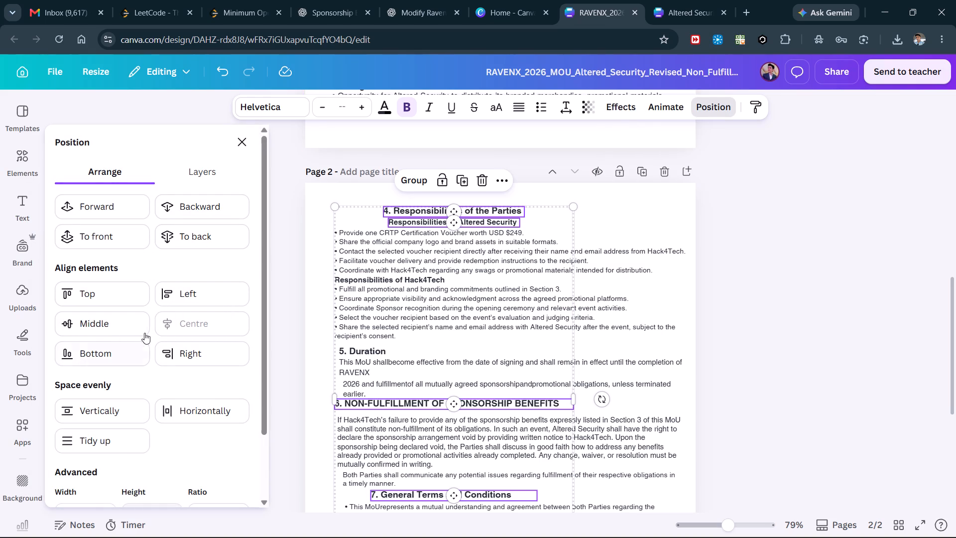
left_click(209, 294)
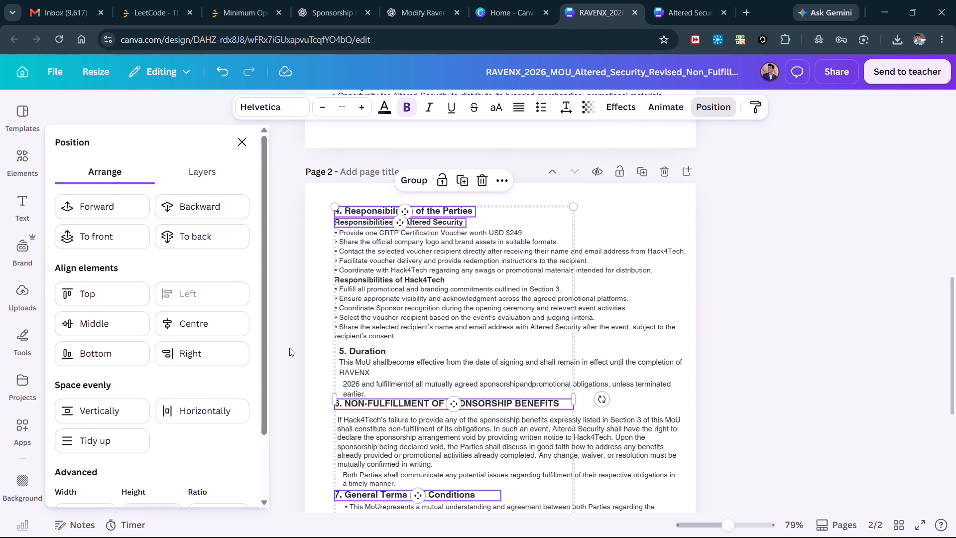
left_click(280, 347)
left_click(287, 347)
Select all of page 2's text and set it to justified alignment.
scroll(395, 453, "down", 1)
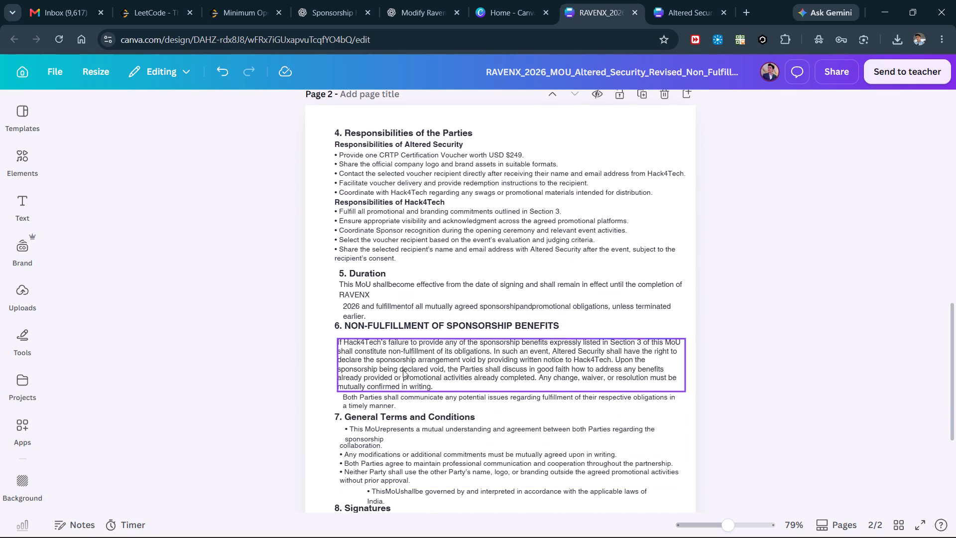
key("ctrl+a")
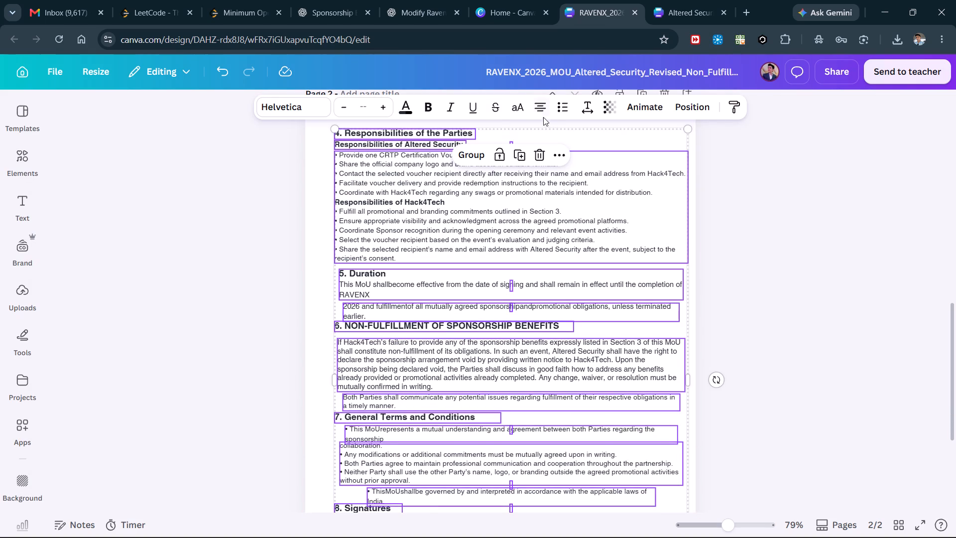
double_click(541, 113)
double_click(262, 248)
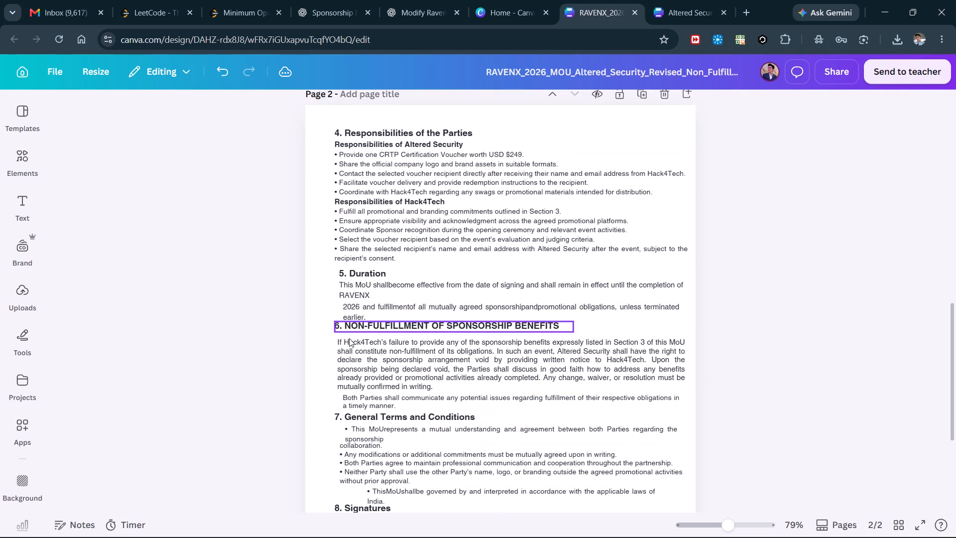
Shift the section 5 Duration block and its "2026 and fulfillment" continuation left to line up with the other headings.
left_click_drag(354, 292, 349, 292)
left_click_drag(363, 307, 355, 306)
Shift section 4's responsibilities list block slightly right so it is indented under its headings.
left_click_drag(354, 176, 357, 176)
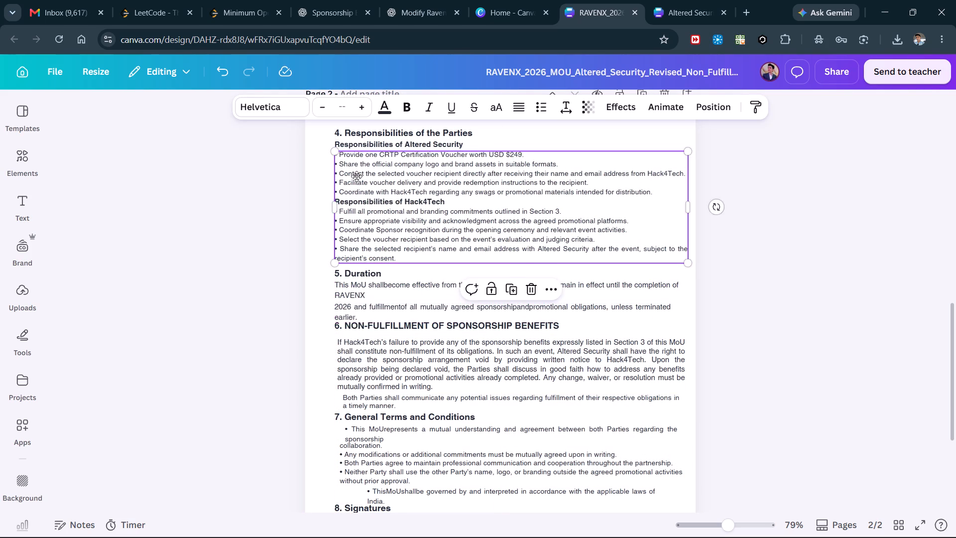
left_click_drag(357, 176, 361, 176)
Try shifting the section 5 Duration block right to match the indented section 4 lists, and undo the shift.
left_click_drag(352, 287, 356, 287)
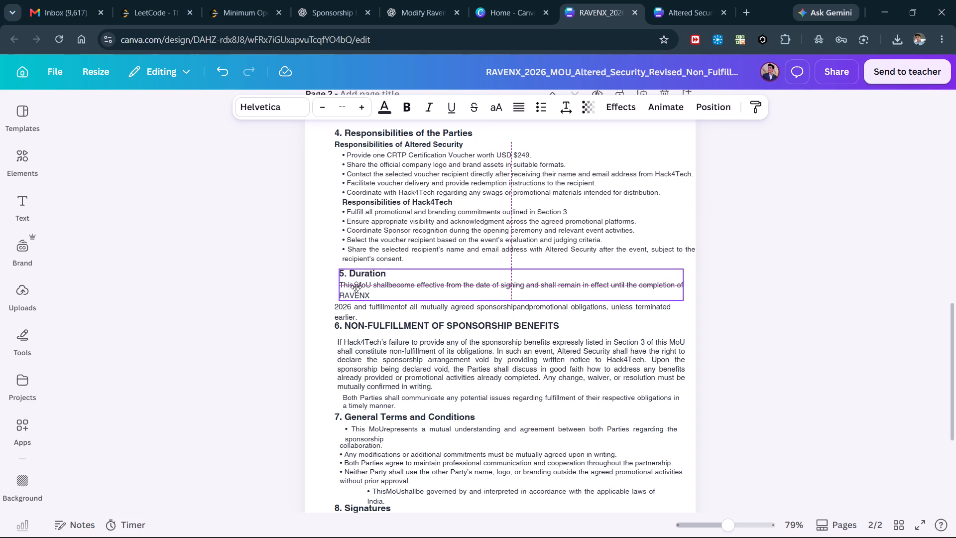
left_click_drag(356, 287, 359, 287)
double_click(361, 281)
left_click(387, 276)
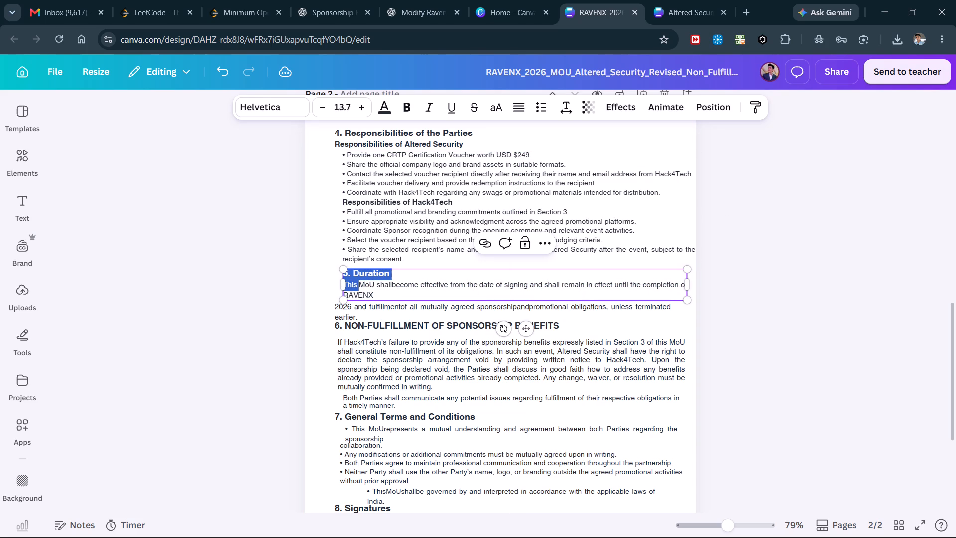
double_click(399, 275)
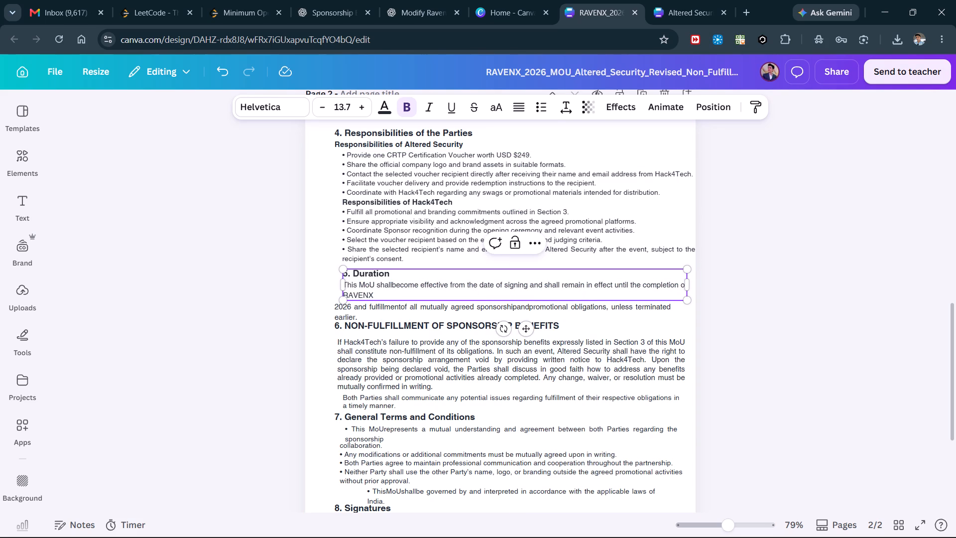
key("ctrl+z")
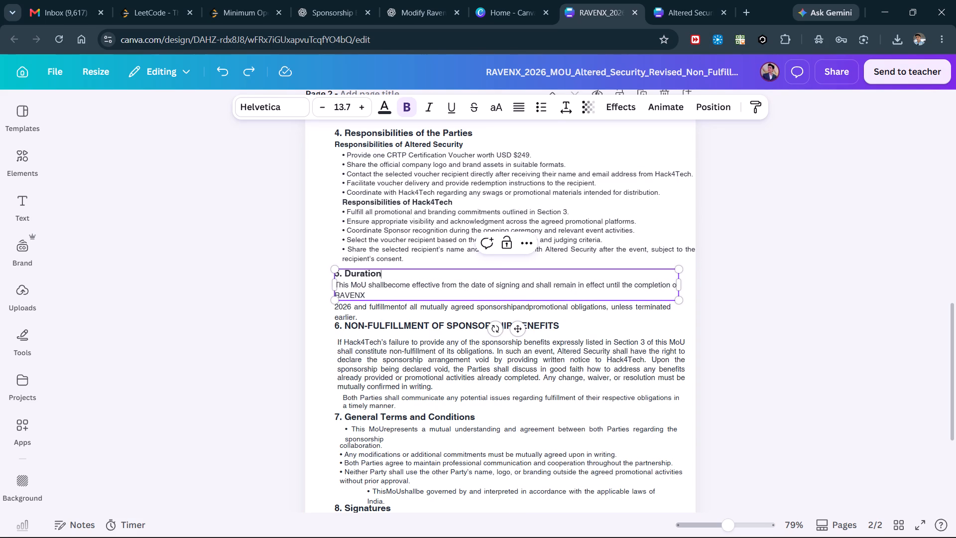
Indent the start of the Duration paragraph, before "This MoU", with four spaces.
key("Down")
key("Left")
key("Left")
key("Left")
key("Left")
key("Left")
key("Left")
key("Left")
key("Left")
key("Left")
key("Left")
key("Left")
key("Left")
key("space")
key("space")
key("space")
key("space")
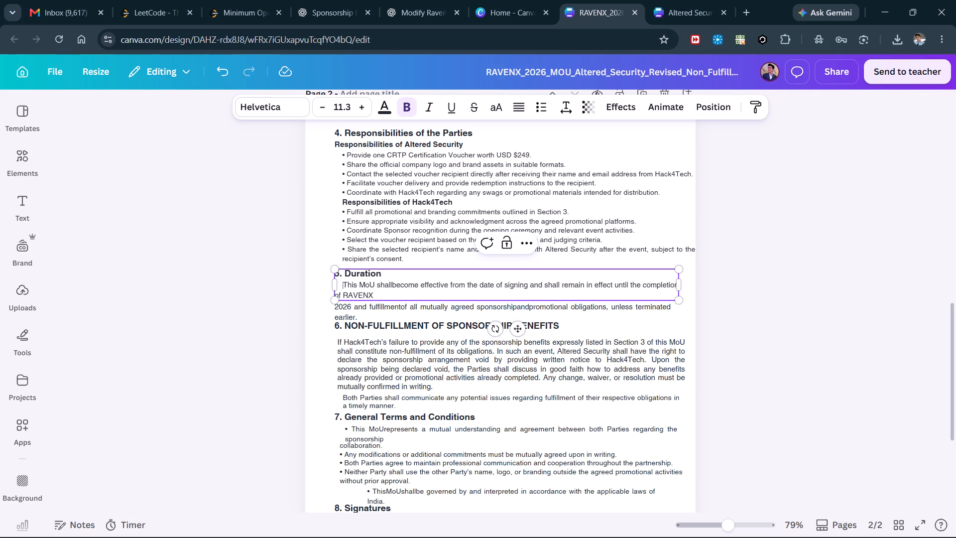
key("space")
key("BackSpace")
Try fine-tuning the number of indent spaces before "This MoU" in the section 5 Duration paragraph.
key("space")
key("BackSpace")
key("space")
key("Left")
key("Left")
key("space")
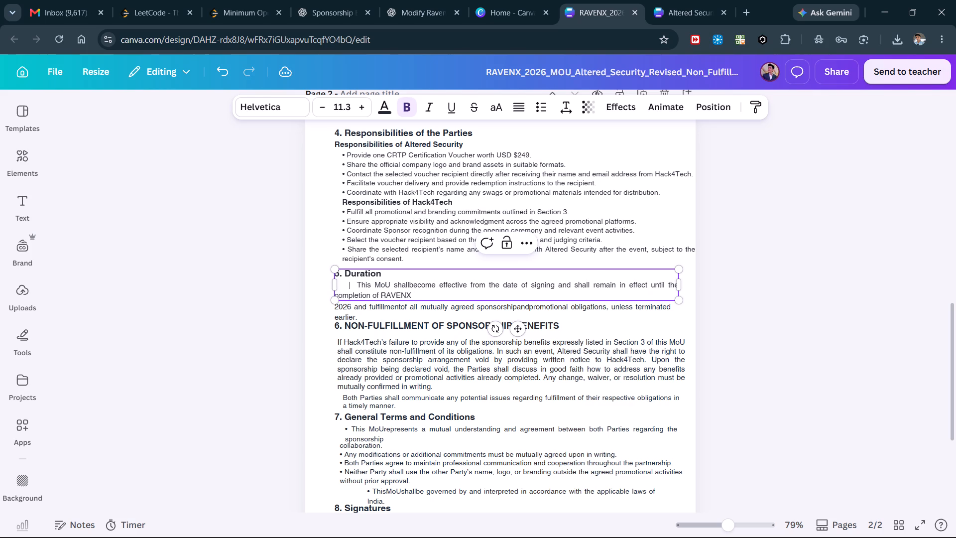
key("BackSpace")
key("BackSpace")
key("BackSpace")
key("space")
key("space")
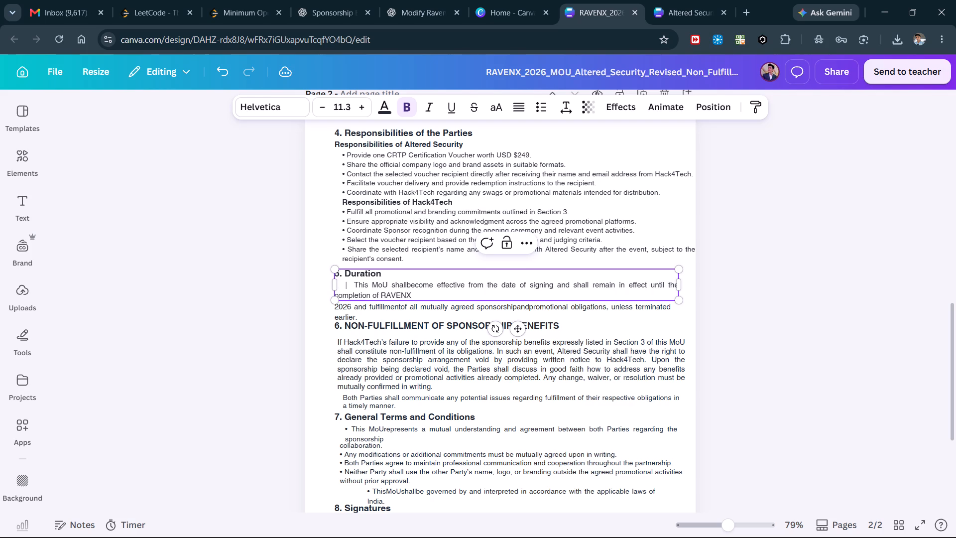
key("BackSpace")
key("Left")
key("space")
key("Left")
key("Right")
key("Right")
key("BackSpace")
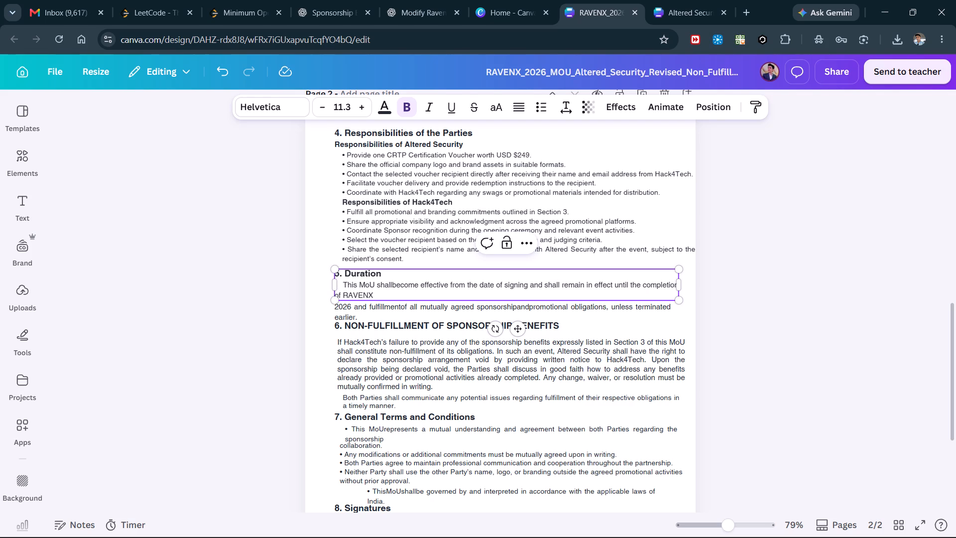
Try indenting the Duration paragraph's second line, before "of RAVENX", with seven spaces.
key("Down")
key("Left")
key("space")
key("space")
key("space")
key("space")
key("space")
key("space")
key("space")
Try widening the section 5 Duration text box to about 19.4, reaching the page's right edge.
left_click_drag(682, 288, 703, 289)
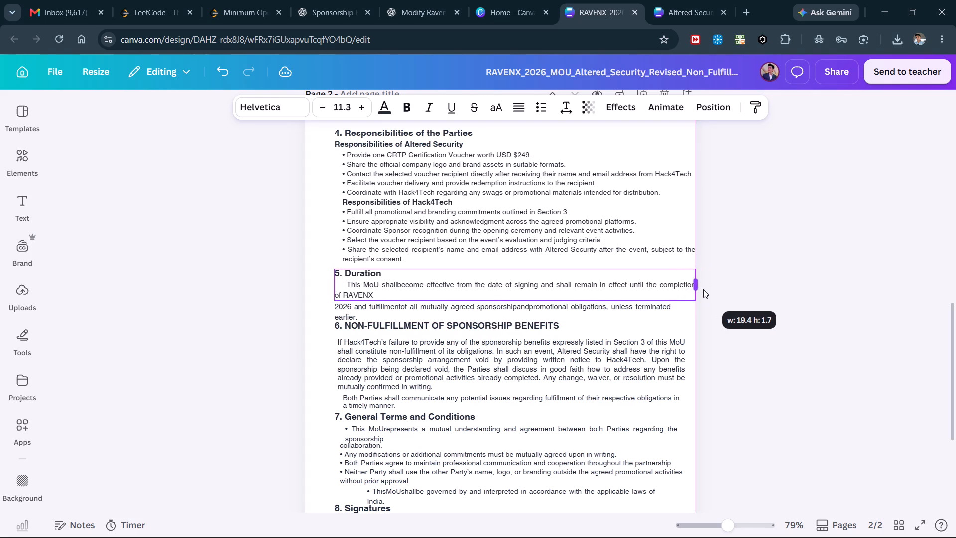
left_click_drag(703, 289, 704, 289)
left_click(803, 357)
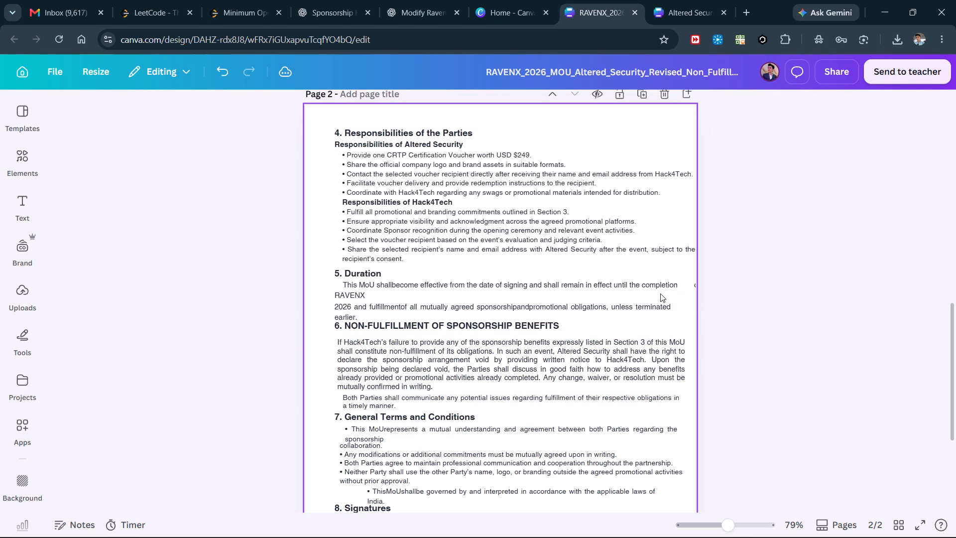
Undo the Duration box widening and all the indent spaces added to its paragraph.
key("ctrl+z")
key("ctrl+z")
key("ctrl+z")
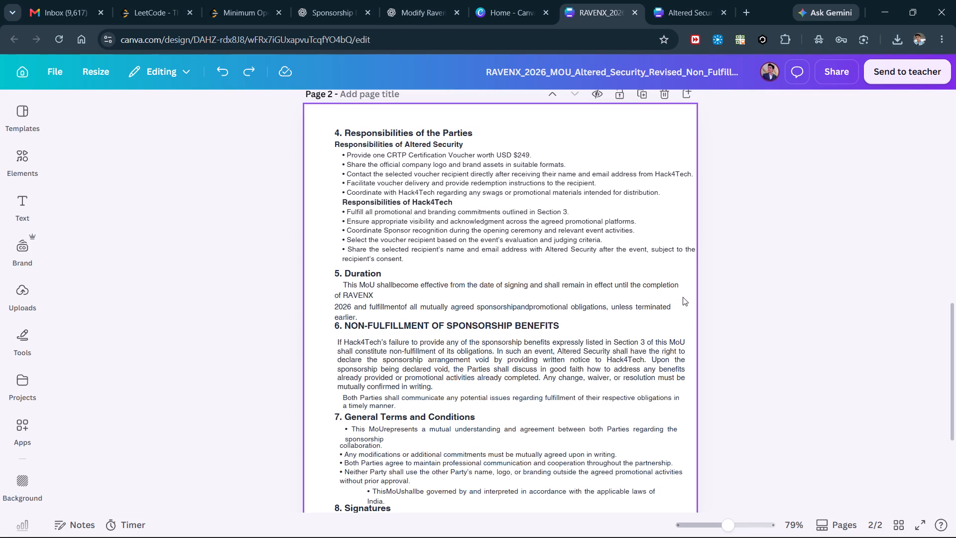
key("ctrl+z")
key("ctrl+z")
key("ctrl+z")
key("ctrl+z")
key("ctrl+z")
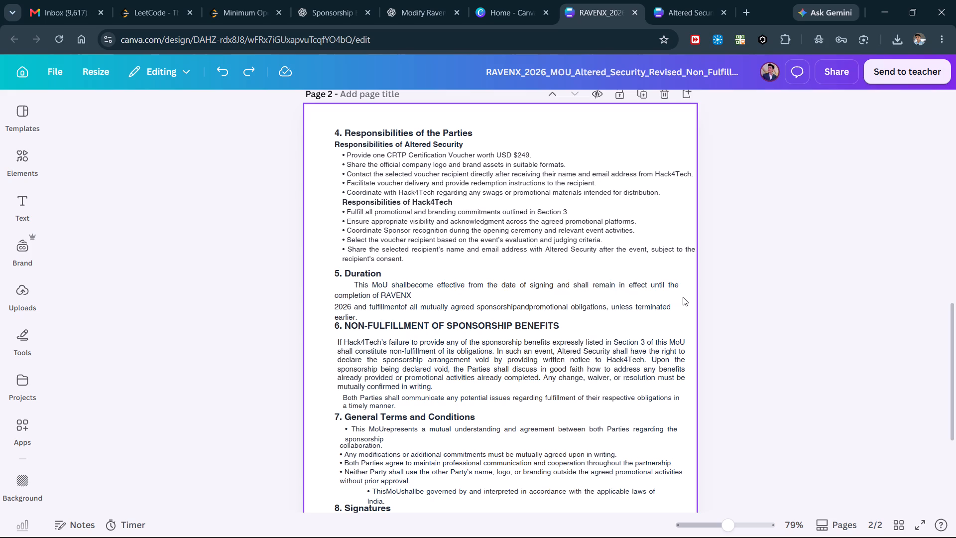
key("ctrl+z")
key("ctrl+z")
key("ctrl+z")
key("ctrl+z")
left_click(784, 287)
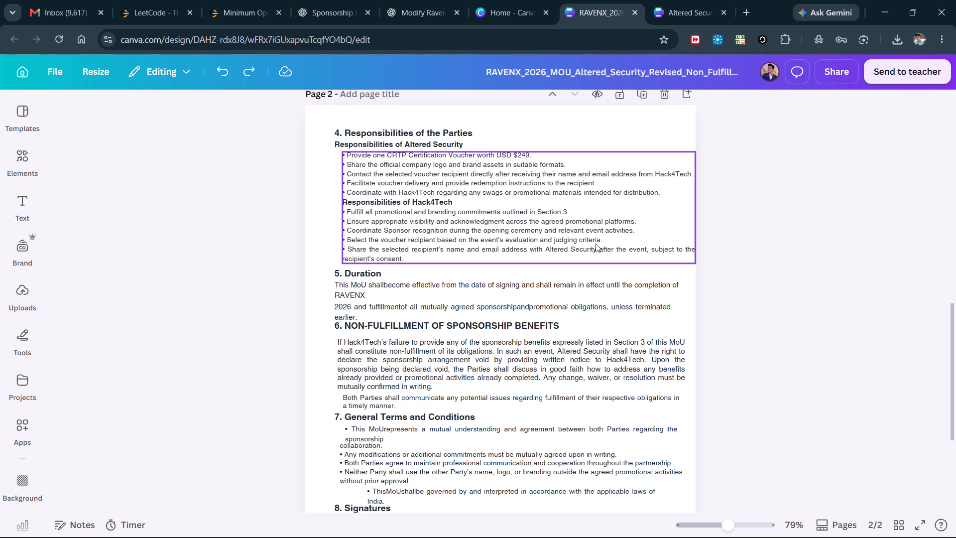
Shift section 6's "Both Parties shall communicate" paragraph and section 7's first bullet slightly left.
scroll(428, 302, "down", 1)
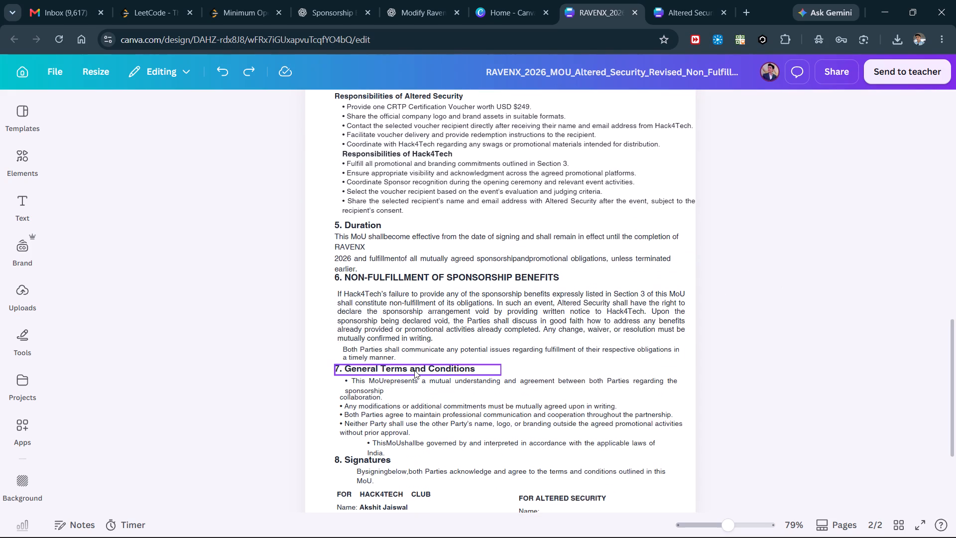
left_click_drag(389, 350, 384, 350)
left_click(376, 376)
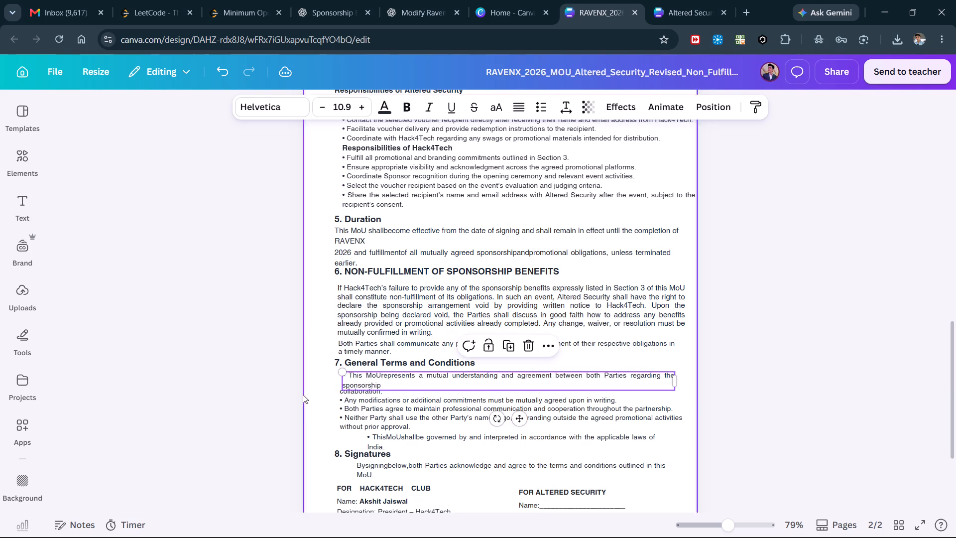
left_click(288, 396)
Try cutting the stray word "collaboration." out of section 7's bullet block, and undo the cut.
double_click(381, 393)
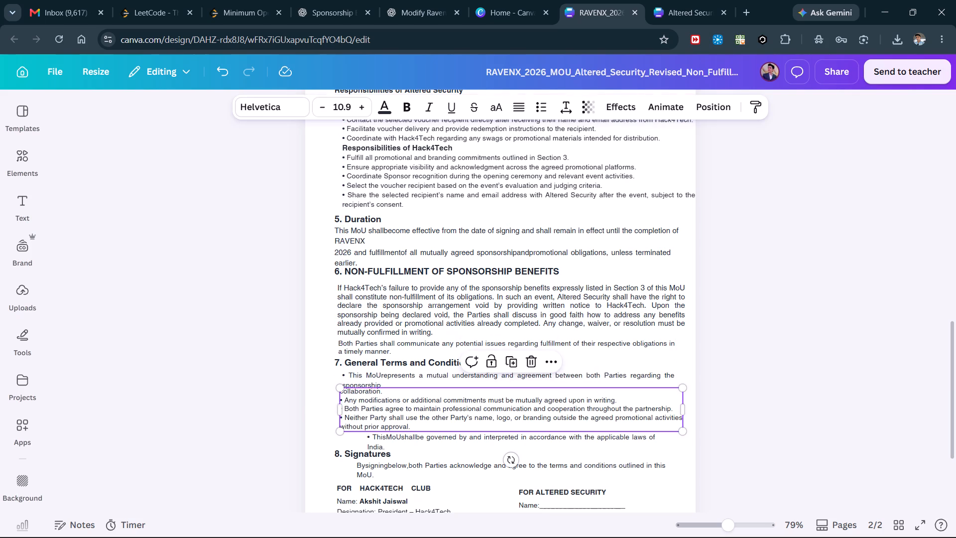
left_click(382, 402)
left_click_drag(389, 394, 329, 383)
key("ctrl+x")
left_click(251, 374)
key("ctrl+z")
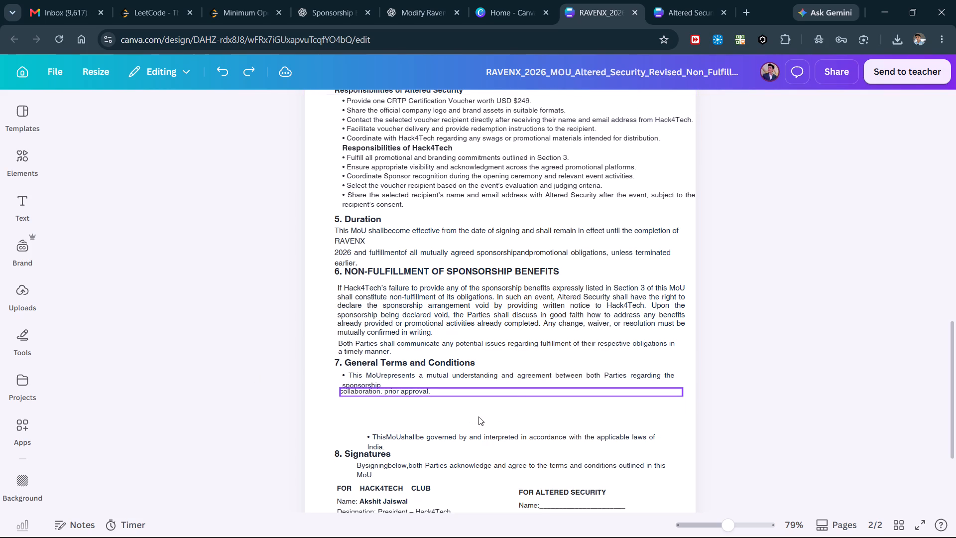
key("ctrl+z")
Move the word "collaboration." from the top of section 7's bullet block to after "sponsorship" in the first bullet.
double_click(428, 395)
left_click(427, 394)
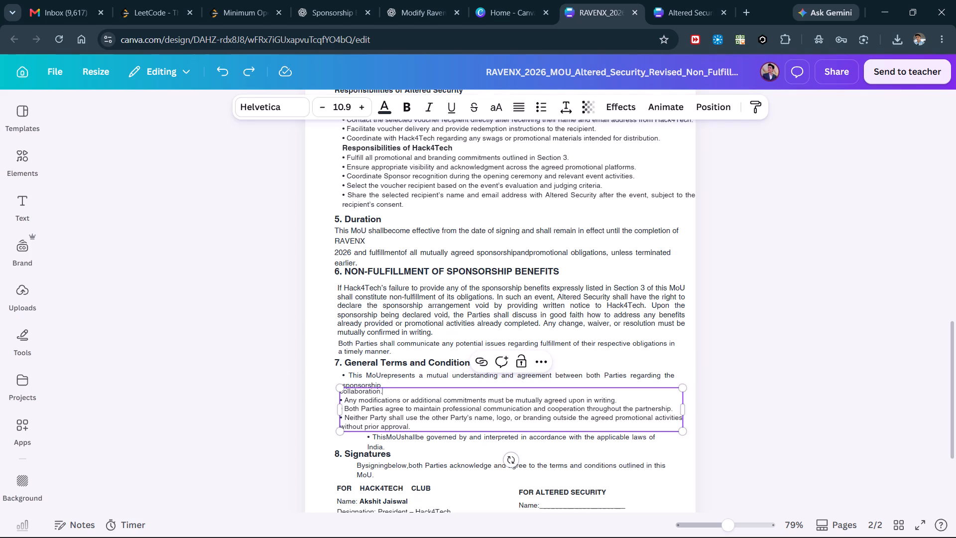
key("ctrl+shift+Up")
key("ctrl+x")
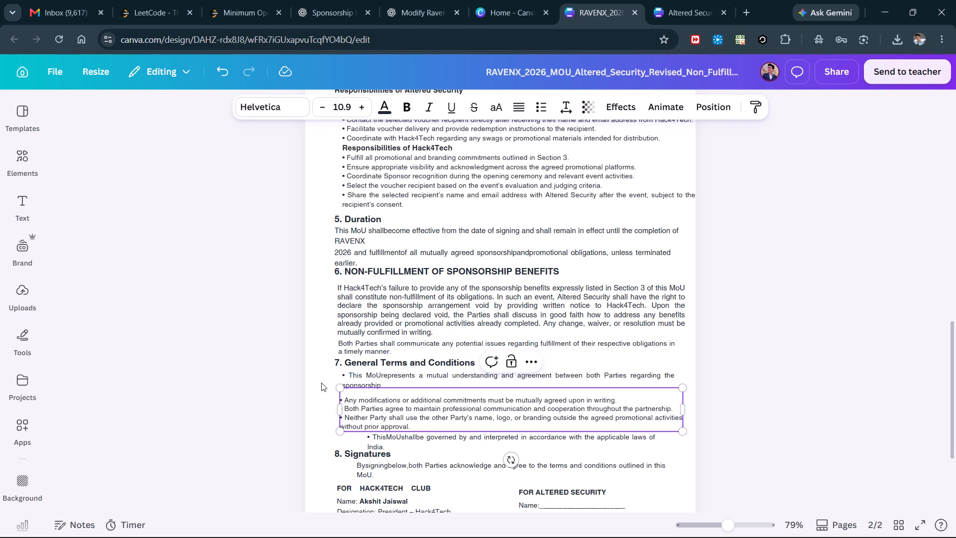
left_click(284, 381)
double_click(400, 384)
left_click(400, 384)
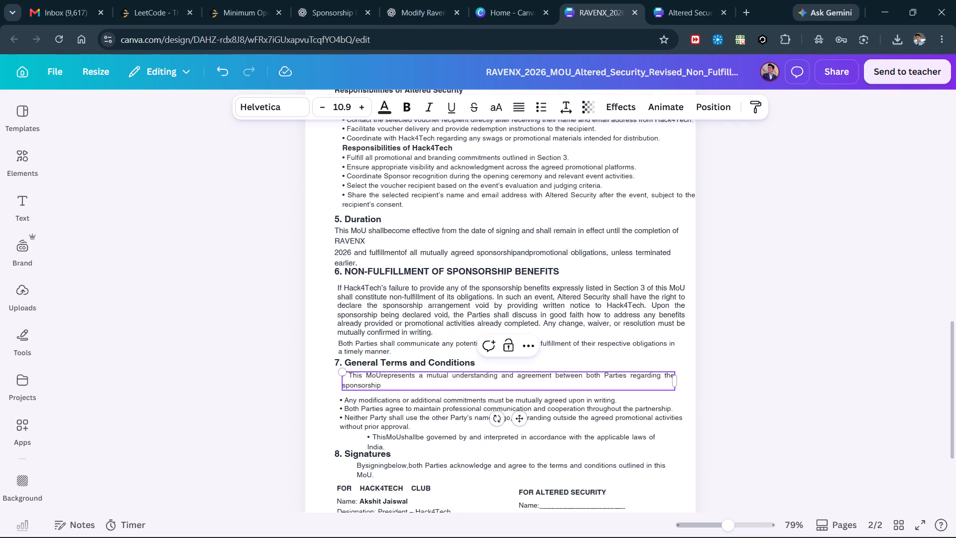
key("space")
key("ctrl+v")
left_click(244, 404)
Reposition section 7's first bullet and its last "governed by" bullet so both line up with the middle bullets.
left_click(424, 383)
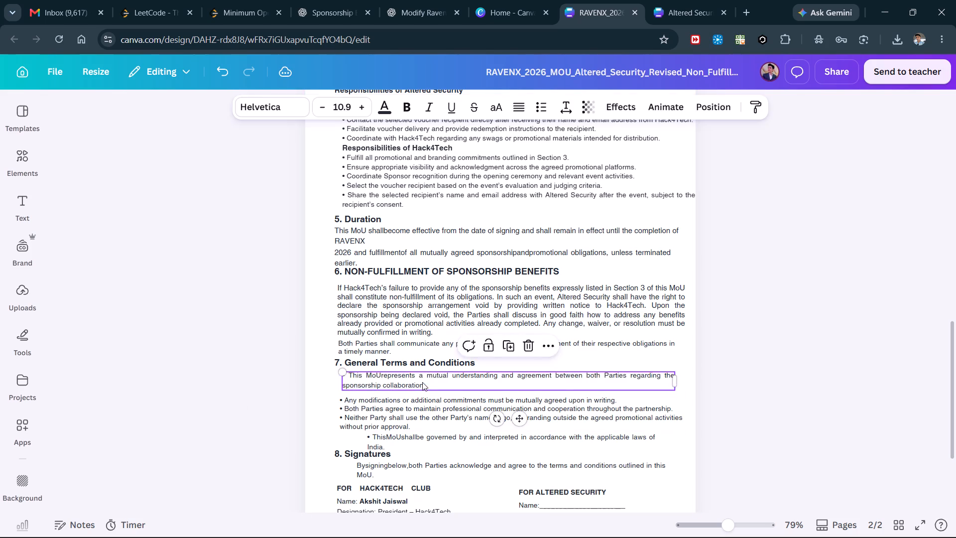
left_click(231, 454)
left_click_drag(406, 447, 386, 447)
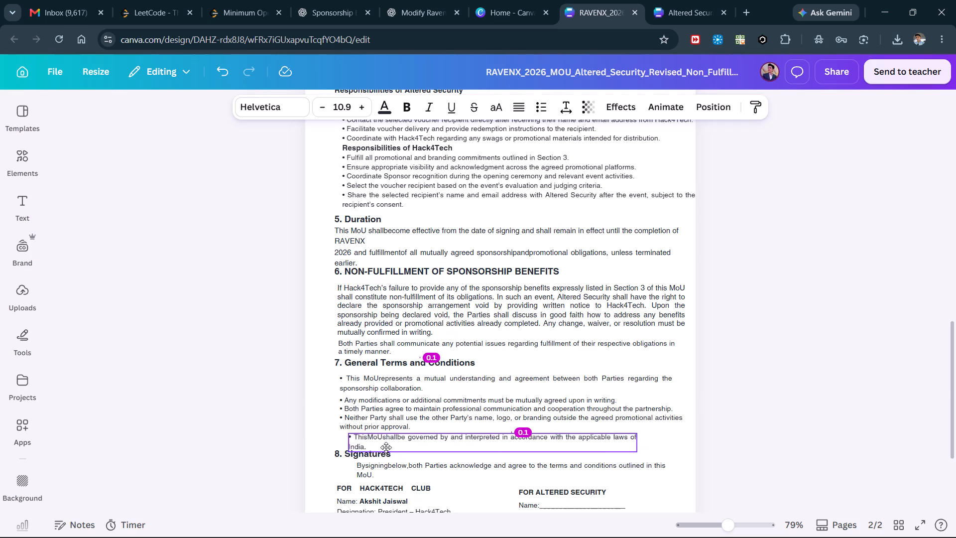
left_click_drag(386, 447, 379, 448)
Shift section 8's introductory signing sentence left so it is only slightly indented under the Signatures heading.
left_click_drag(378, 471, 368, 470)
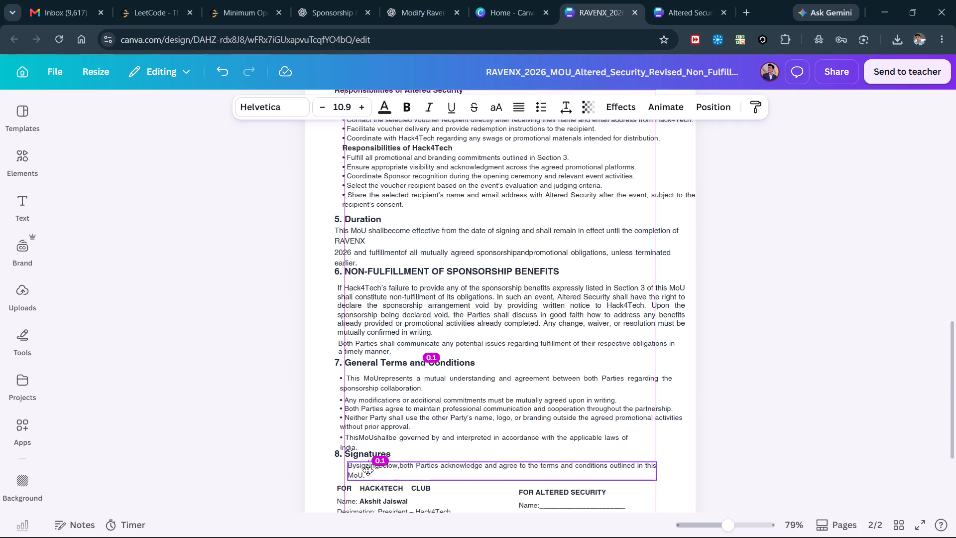
left_click_drag(368, 470, 363, 470)
left_click(827, 382)
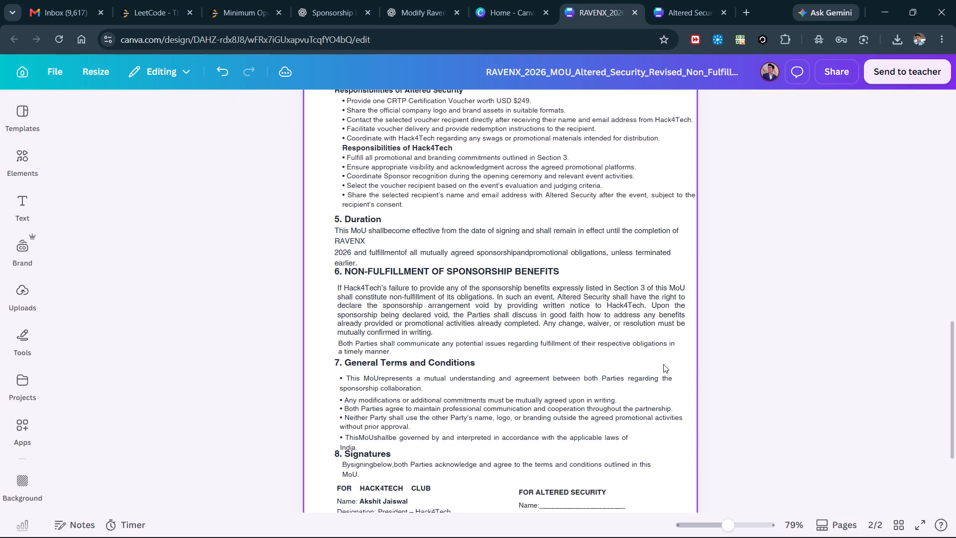
Widen section 7's last bullet, about the applicable laws of India, until it fits on one line.
right_click(547, 326)
left_click(491, 442)
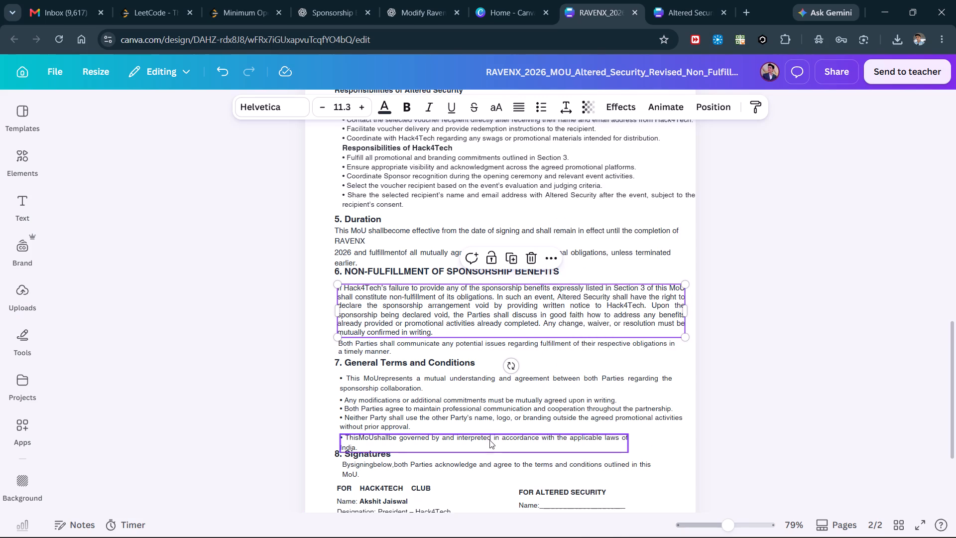
left_click(490, 437)
left_click_drag(628, 441, 650, 441)
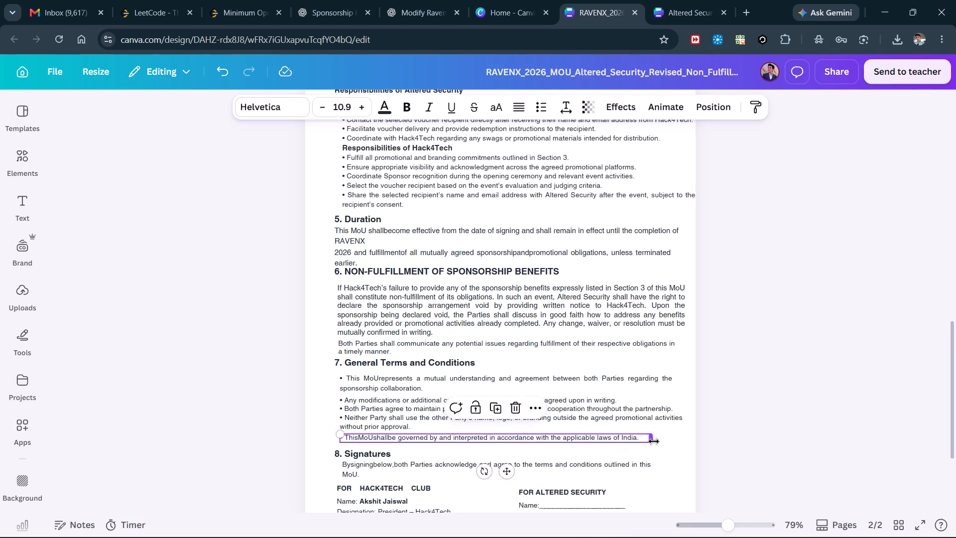
left_click(760, 412)
Open the Altered Security X H4T design and copy the faint H4T logo watermark behind page 1's text.
scroll(585, 337, "up", 3)
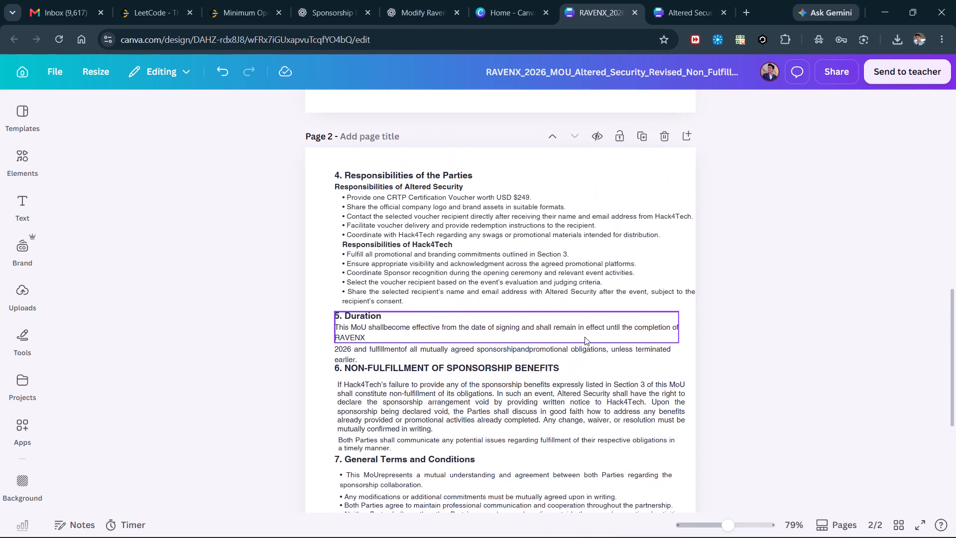
scroll(585, 337, "up", 3)
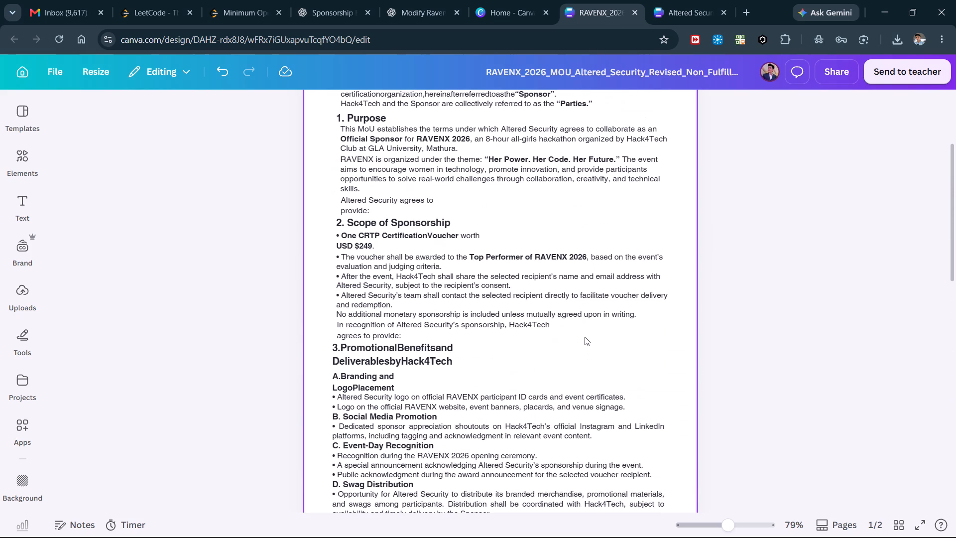
scroll(585, 337, "up", 2)
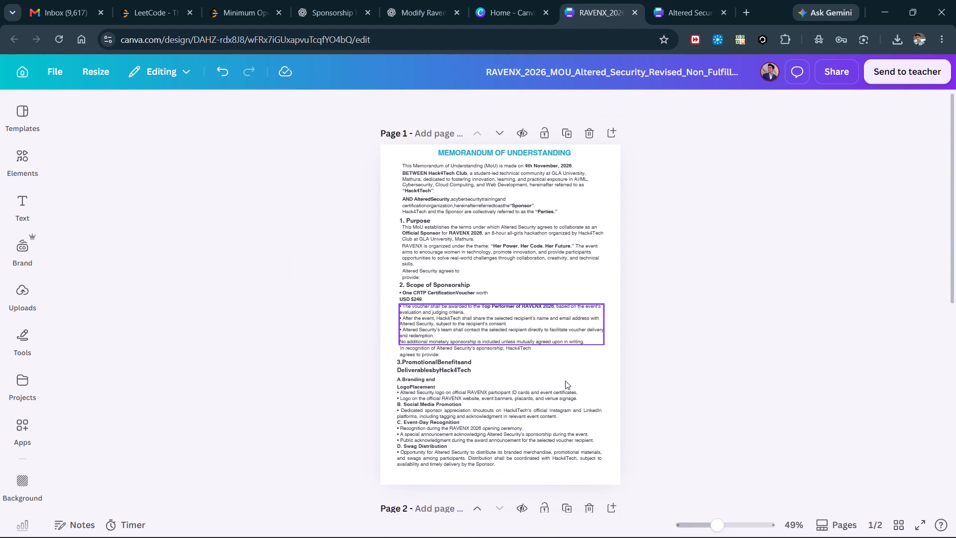
scroll(542, 215, "up", 1)
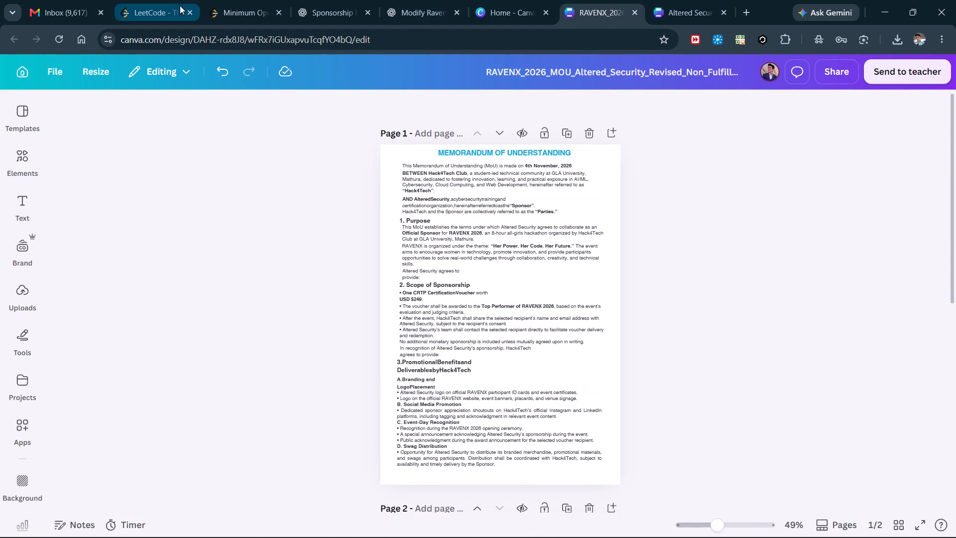
left_click(180, 5)
left_click(412, 0)
left_click(505, 0)
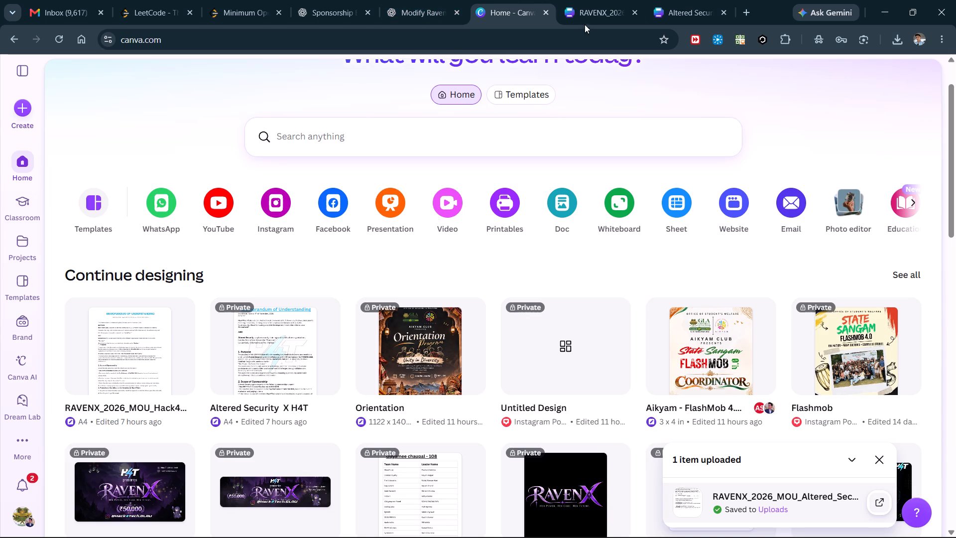
left_click(586, 9)
left_click(752, 0)
left_click(723, 0)
left_click(615, 0)
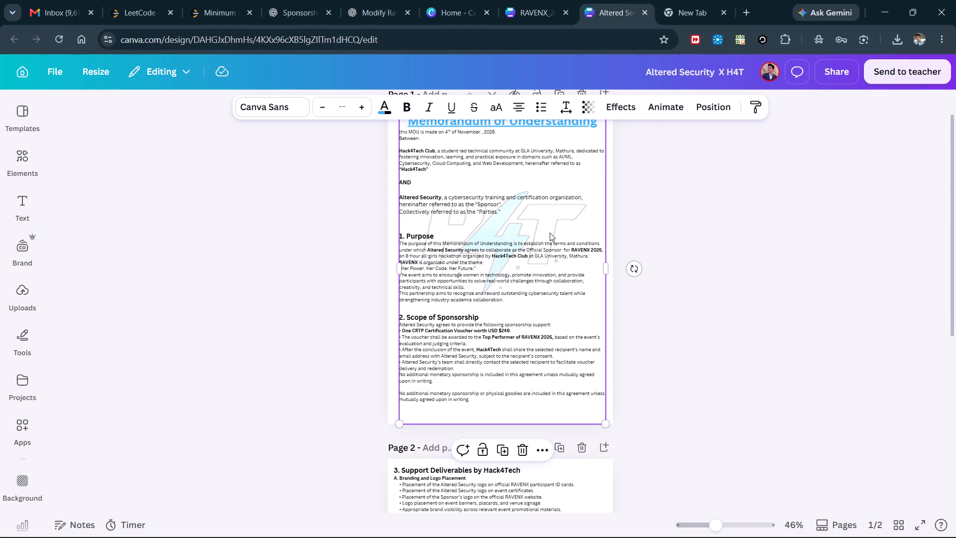
left_click(561, 220)
left_click(632, 237)
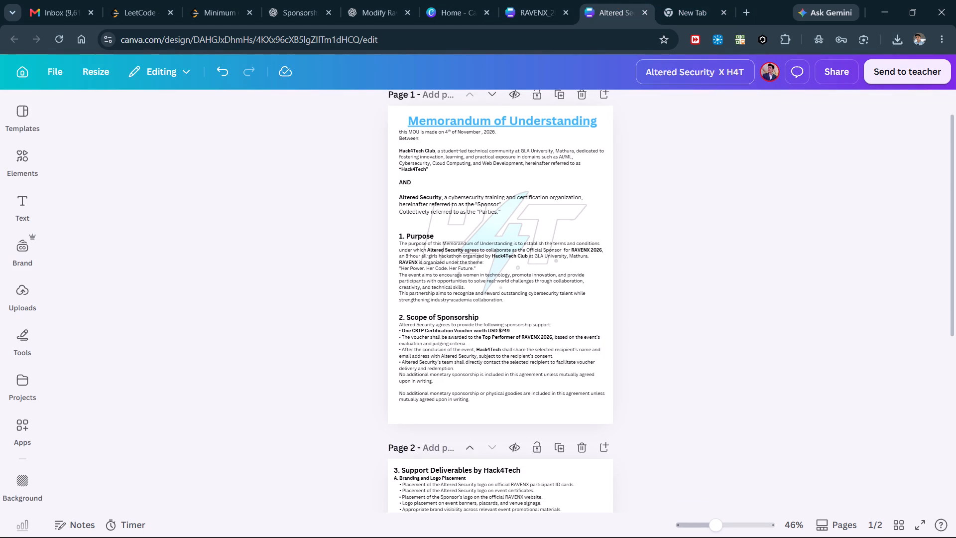
left_click(411, 210)
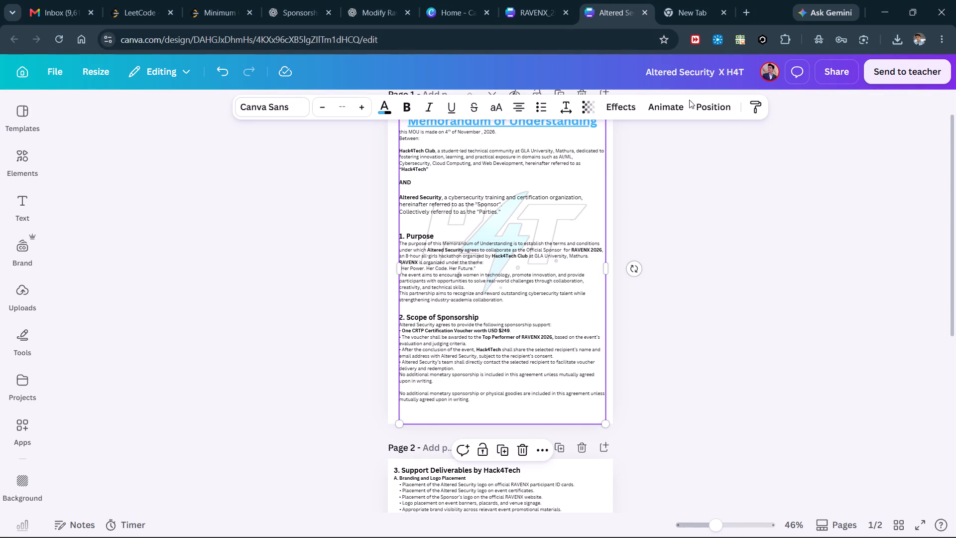
left_click(697, 106)
left_click(191, 175)
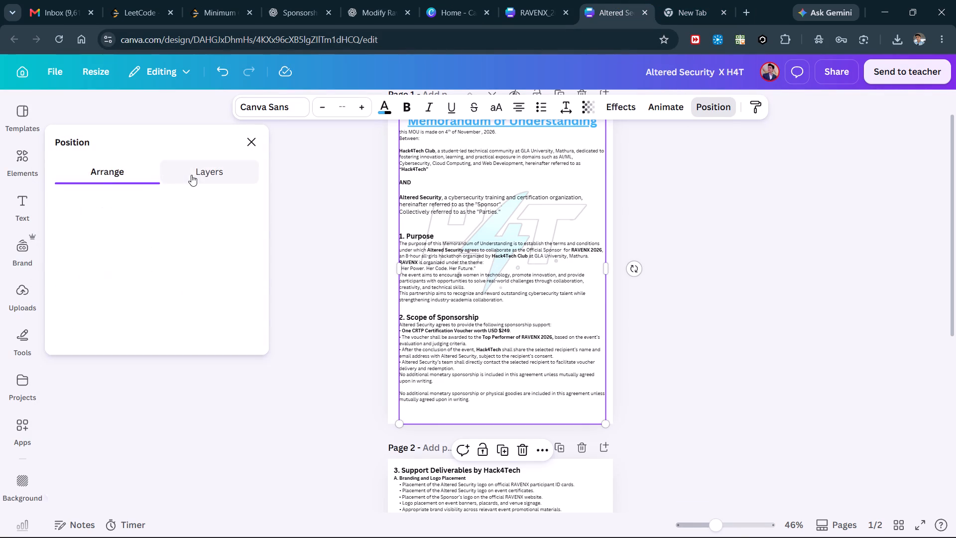
left_click(134, 284)
key("ctrl+c")
key("ctrl+c")
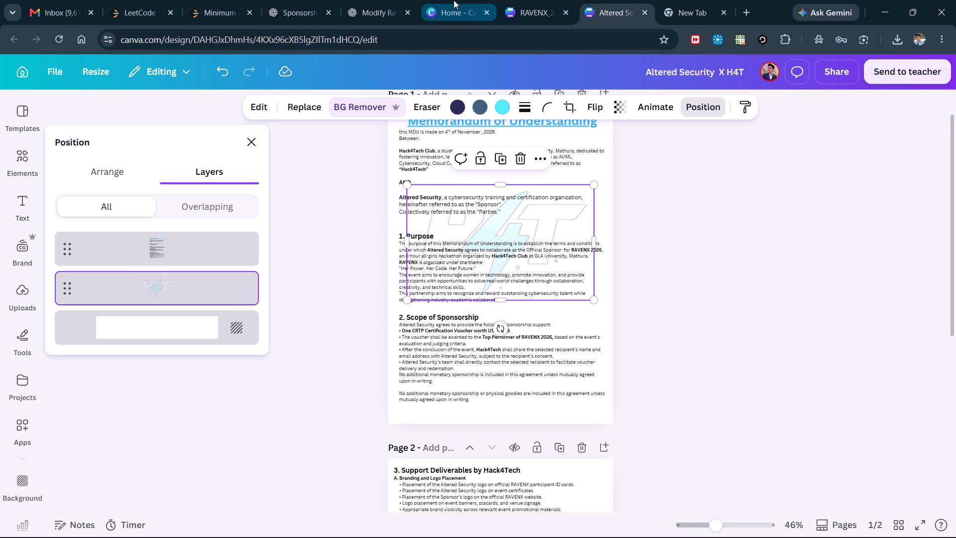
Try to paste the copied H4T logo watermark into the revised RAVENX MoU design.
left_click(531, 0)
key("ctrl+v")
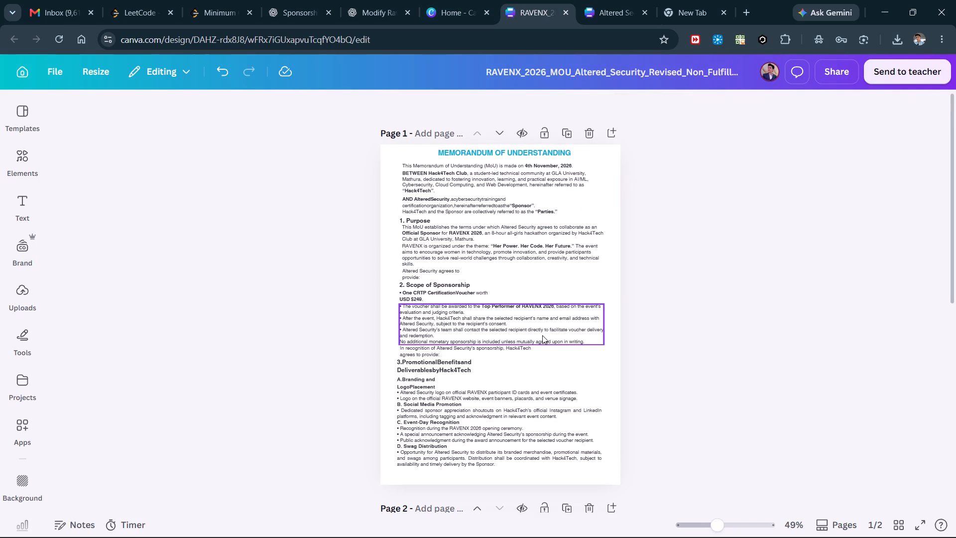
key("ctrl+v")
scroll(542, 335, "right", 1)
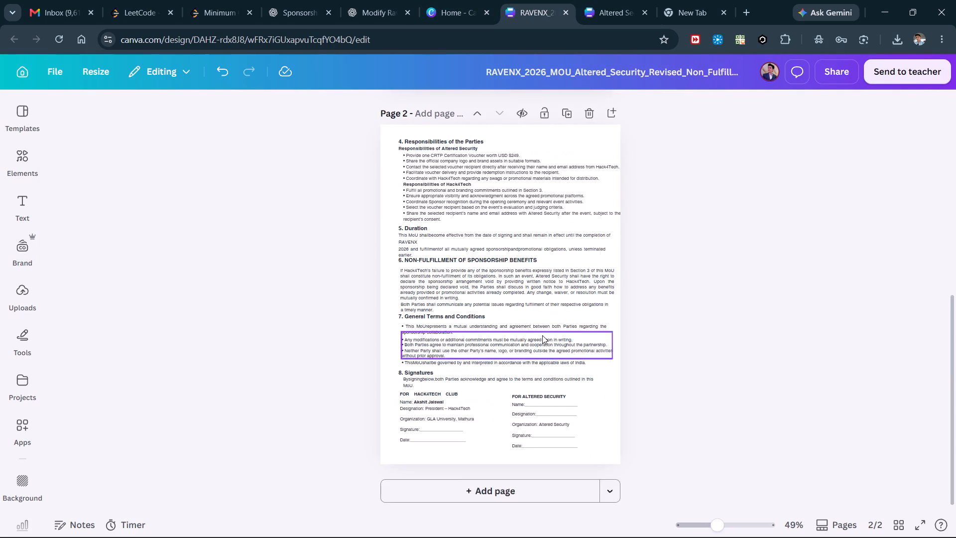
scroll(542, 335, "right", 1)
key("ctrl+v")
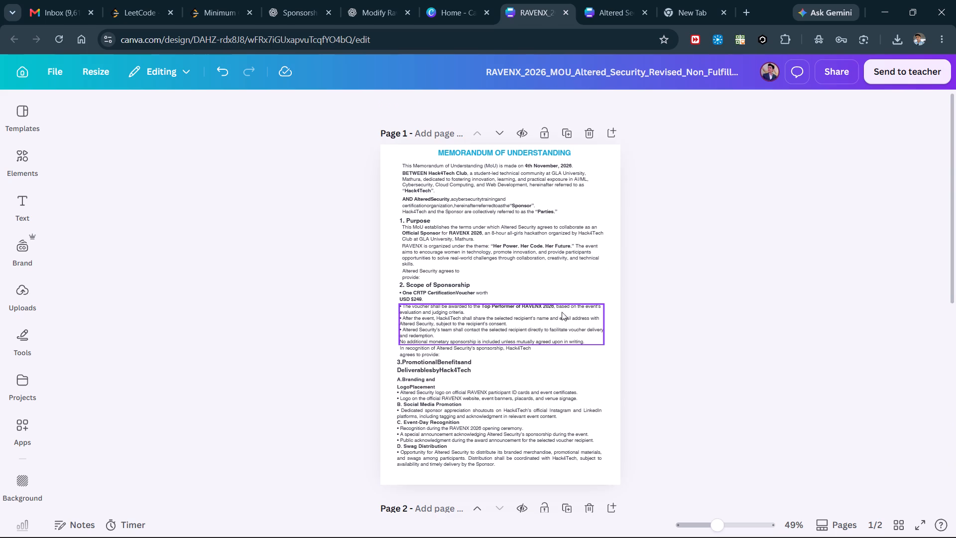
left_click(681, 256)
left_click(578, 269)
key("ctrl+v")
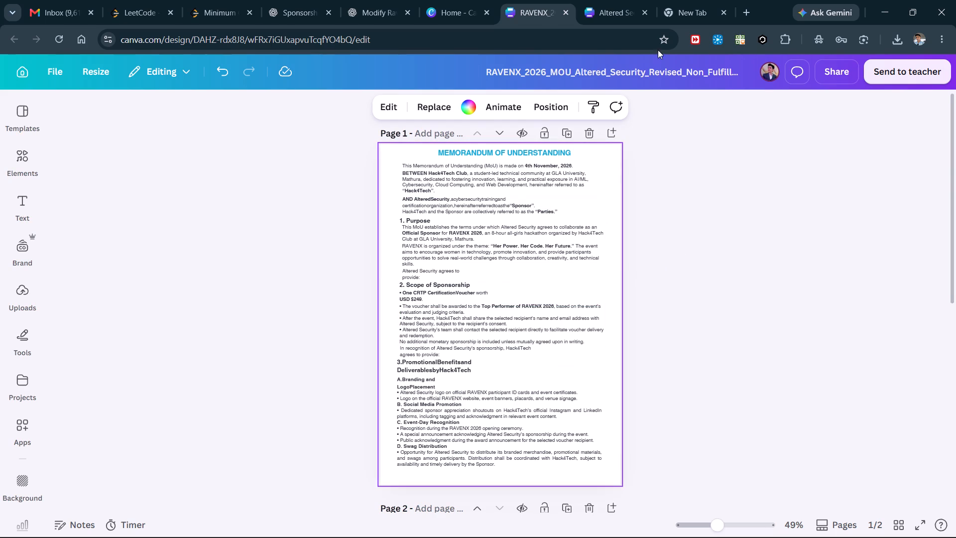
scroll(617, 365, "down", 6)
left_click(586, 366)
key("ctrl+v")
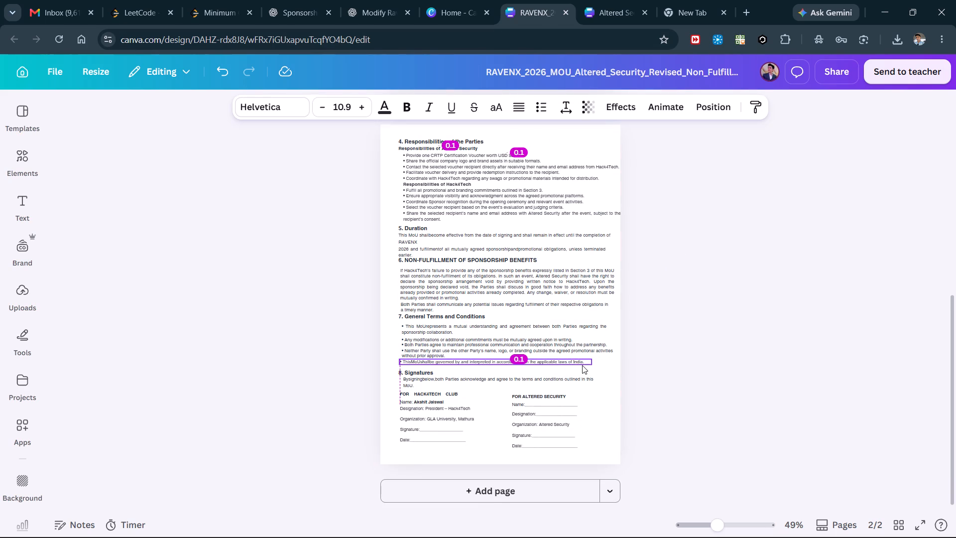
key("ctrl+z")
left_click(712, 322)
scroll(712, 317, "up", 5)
Copy the H4T logo watermark again from the Altered Security X H4T design and paste it onto page 1 of the revised MoU.
left_click(693, 0)
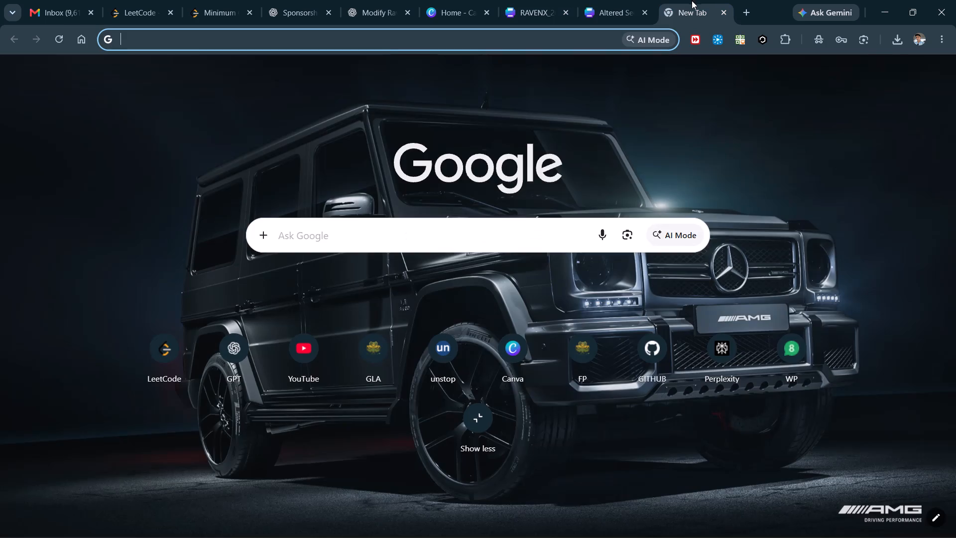
left_click(638, 3)
key("ctrl+c")
key("ctrl+c")
key("ctrl+c")
left_click(546, 0)
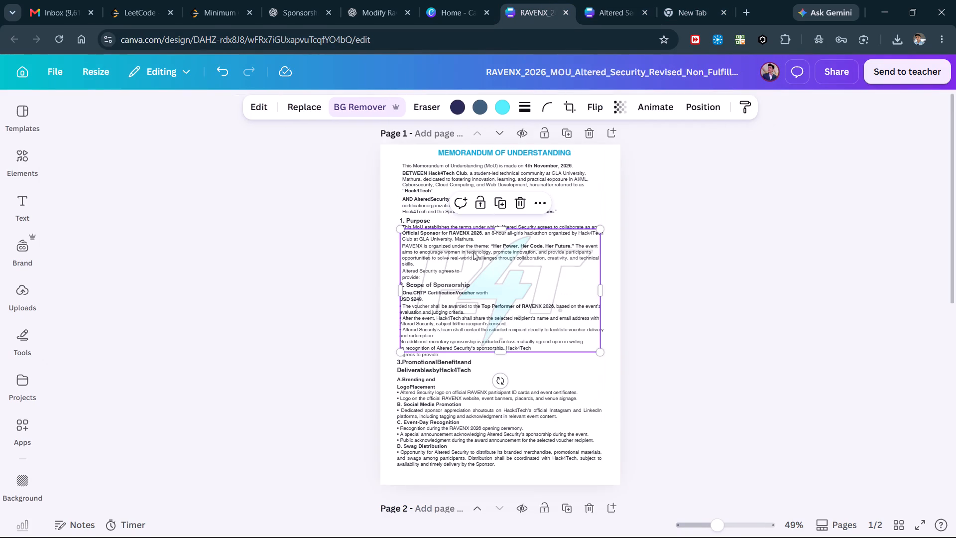
scroll(506, 349, "down", 1)
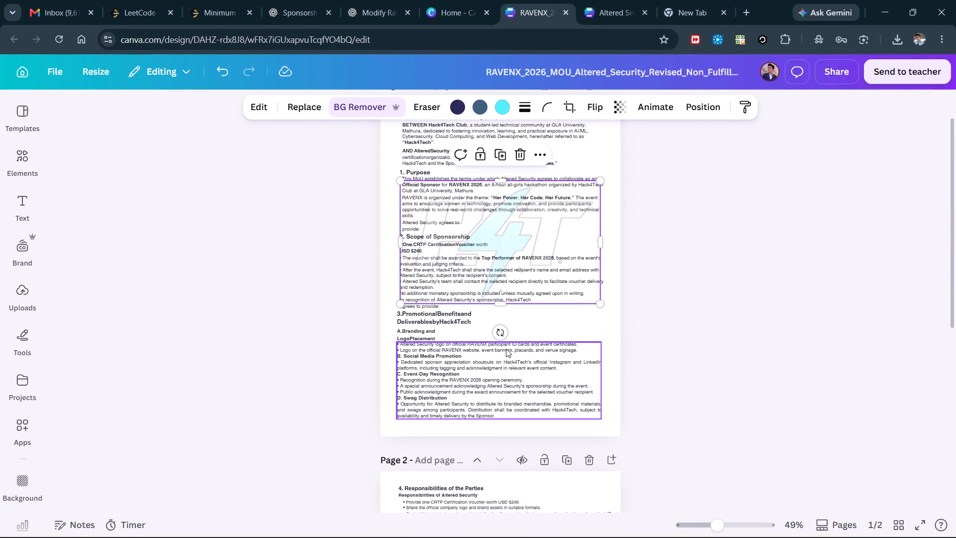
scroll(506, 349, "down", 1)
key("ctrl+z")
key("ctrl+v")
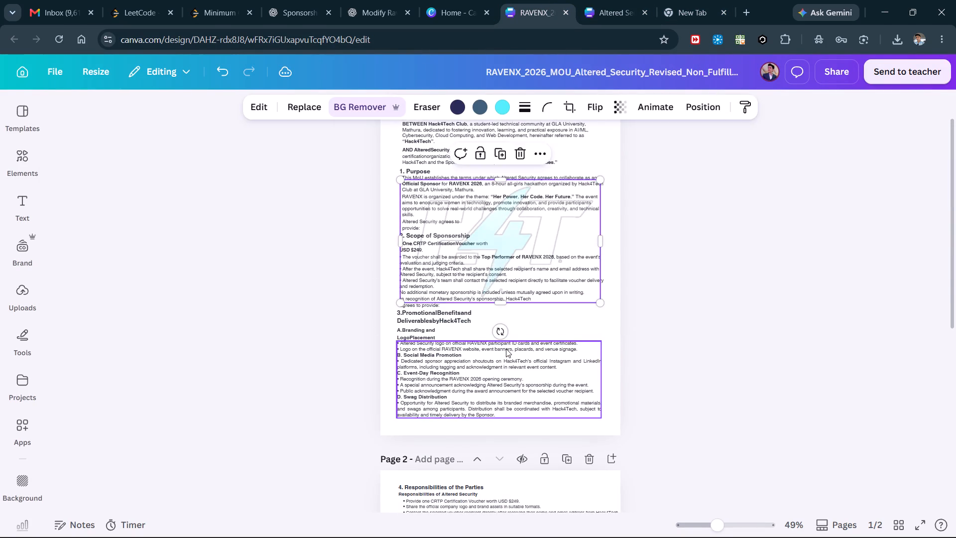
Paste the H4T logo watermark onto page 2 of the revised MoU and check it on both pages.
scroll(506, 349, "down", 1)
key("ctrl+v")
left_click(265, 280)
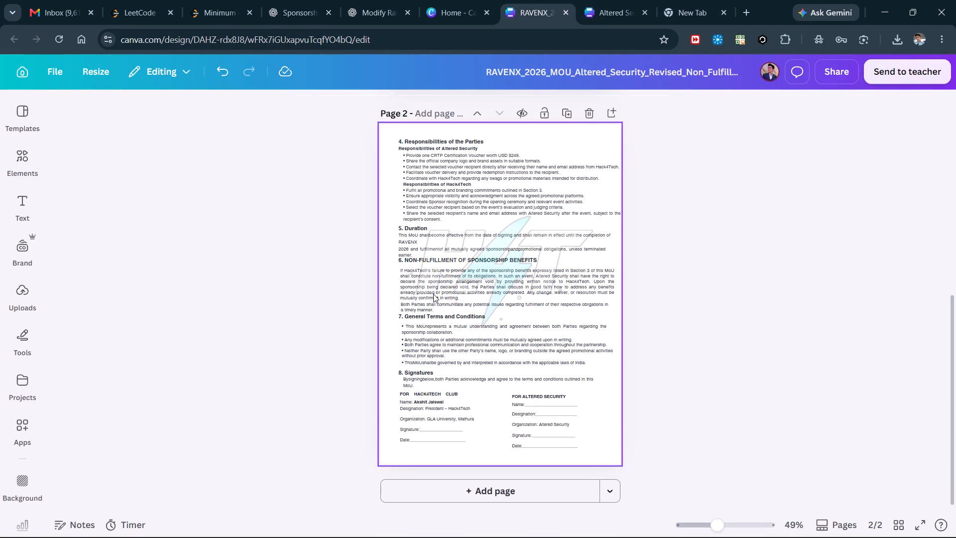
scroll(446, 307, "up", 8)
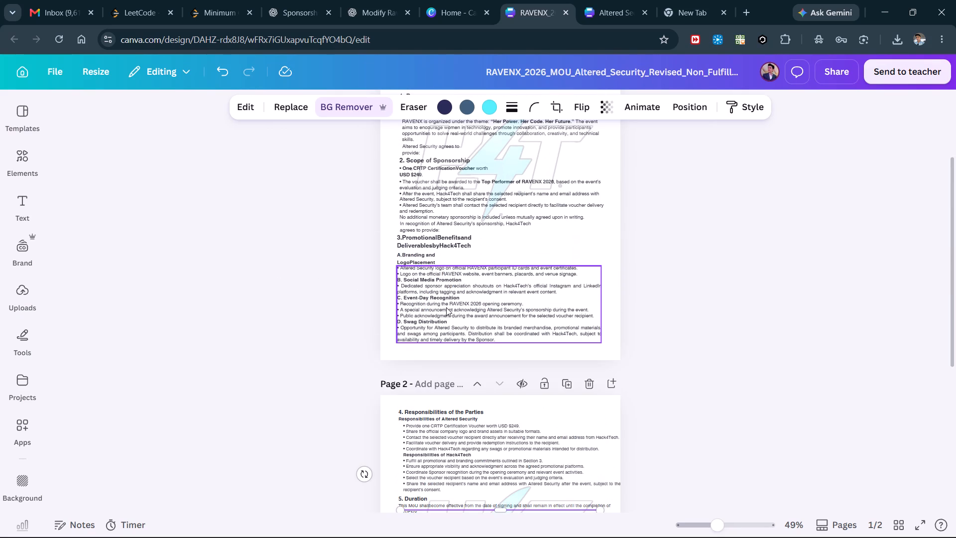
scroll(446, 307, "down", 10)
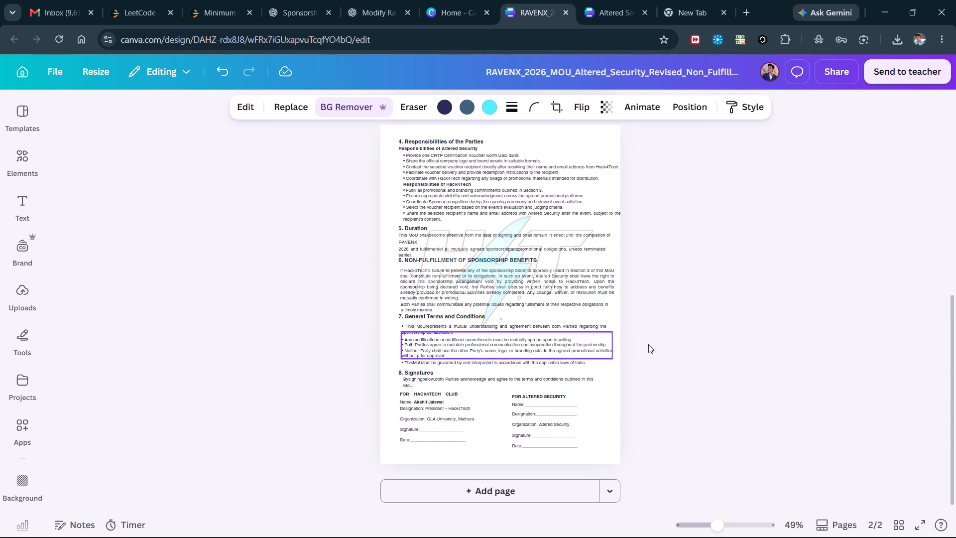
left_click(660, 345)
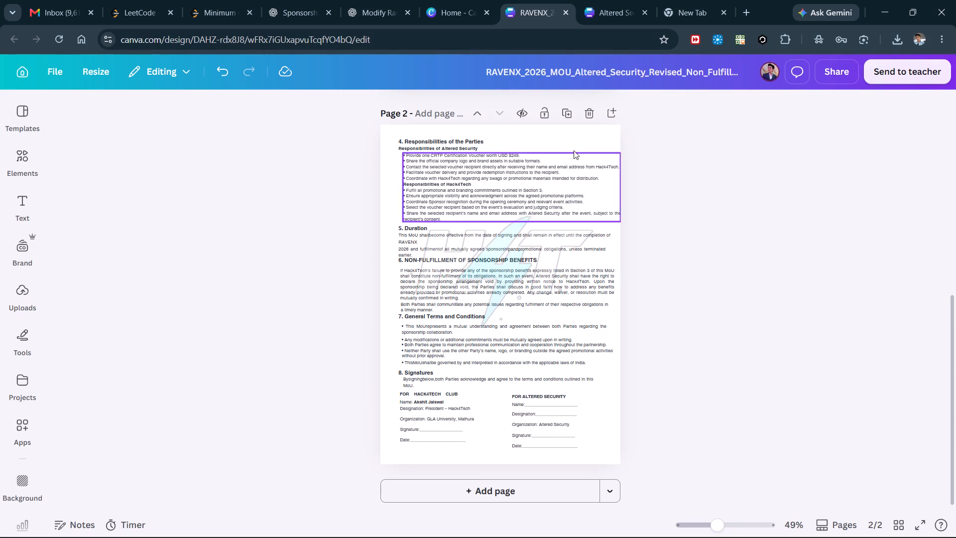
Copy the handwritten signature and the date 04/11/2026 from page 2 of the Altered Security X H4T design into the revised MoU's page 2.
left_click(636, 0)
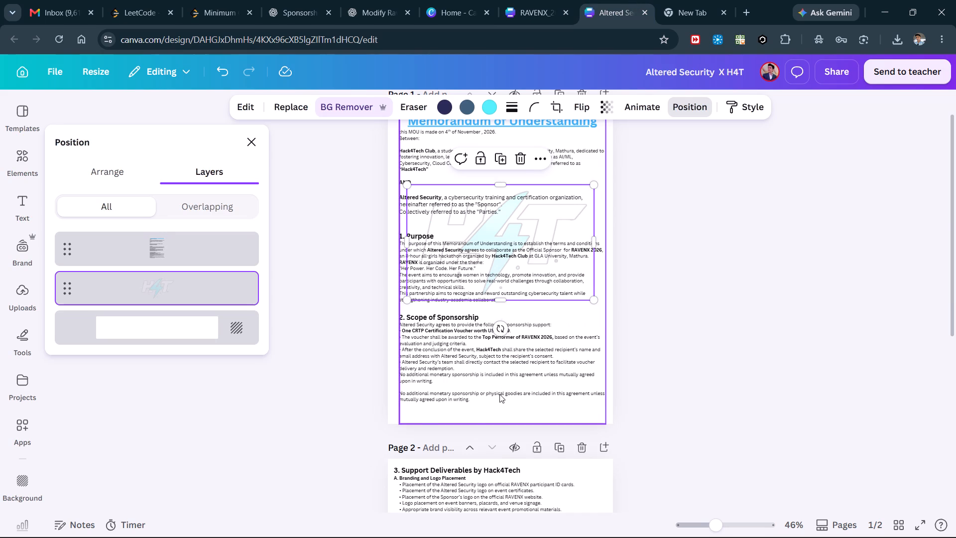
scroll(499, 394, "down", 6)
left_click(436, 429)
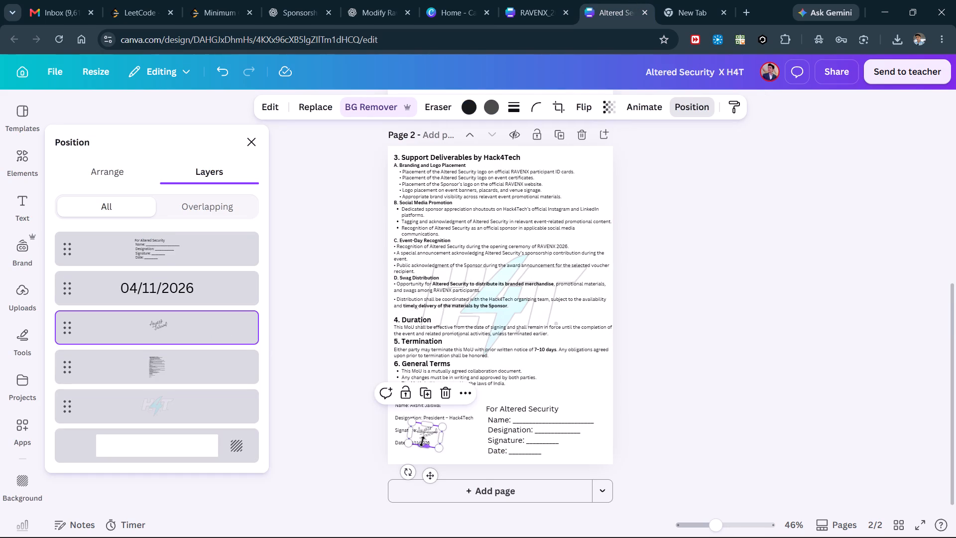
left_click(427, 440, "shift")
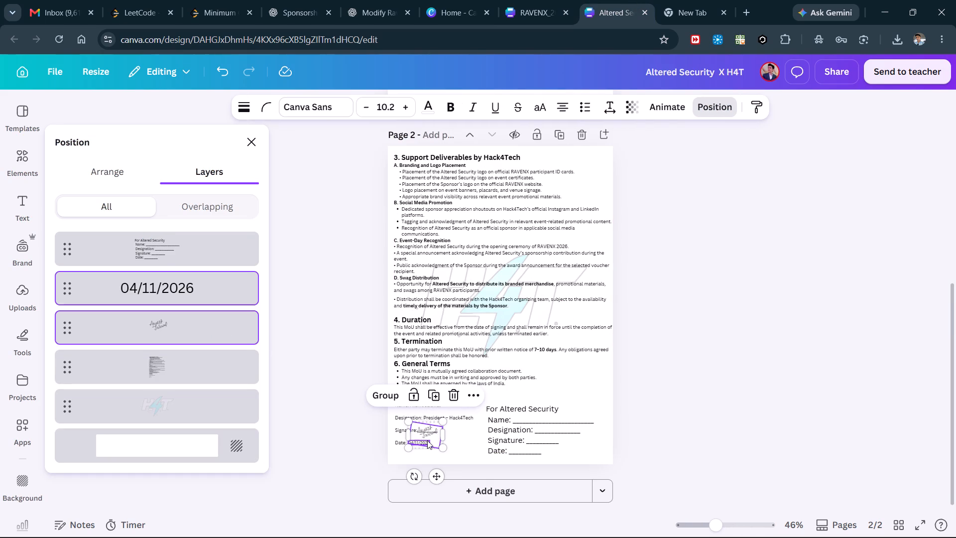
key("ctrl+c")
key("ctrl+c")
left_click(573, 0)
scroll(506, 531, "down", 2)
key("ctrl+v")
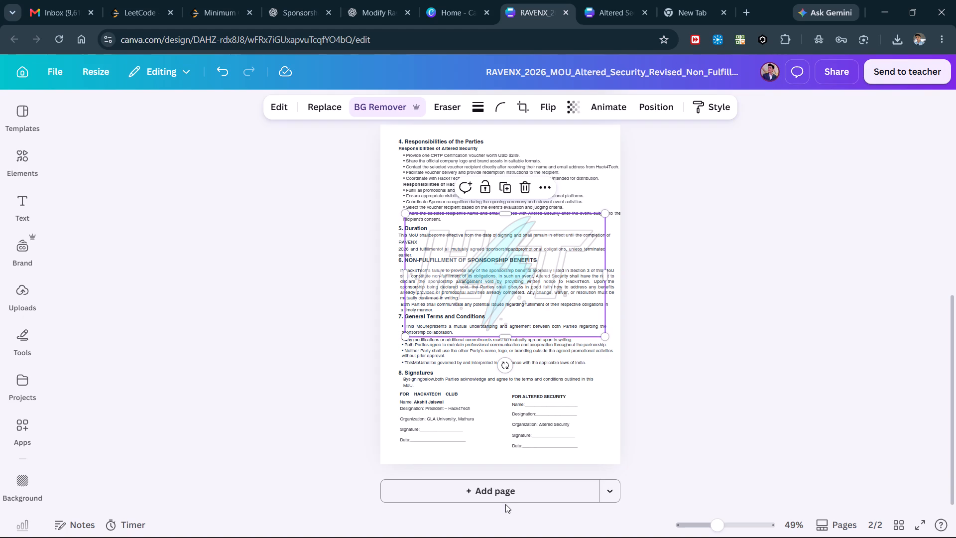
Delete the extra H4T watermark copies stacked on page 2 of the revised MoU.
left_click(540, 314)
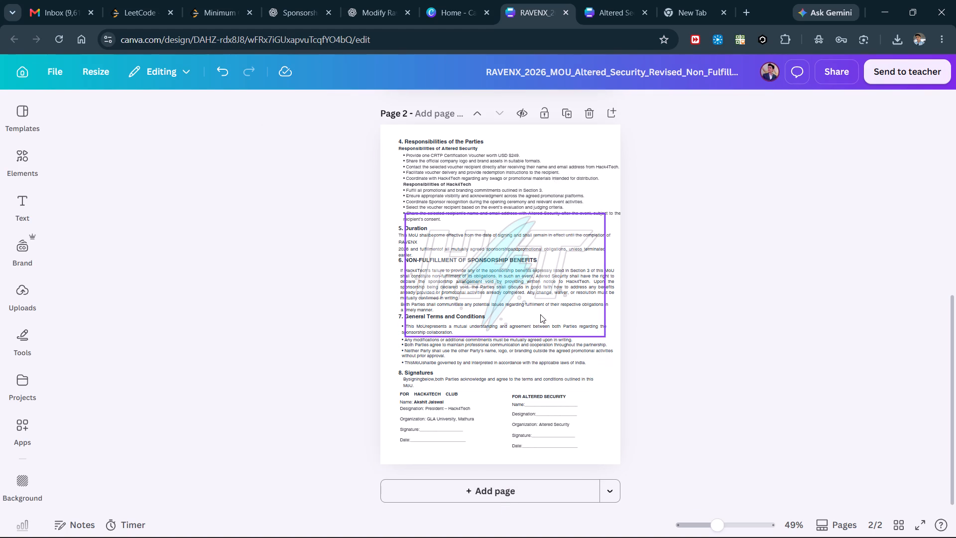
key("Delete")
left_click_drag(671, 328, 677, 328)
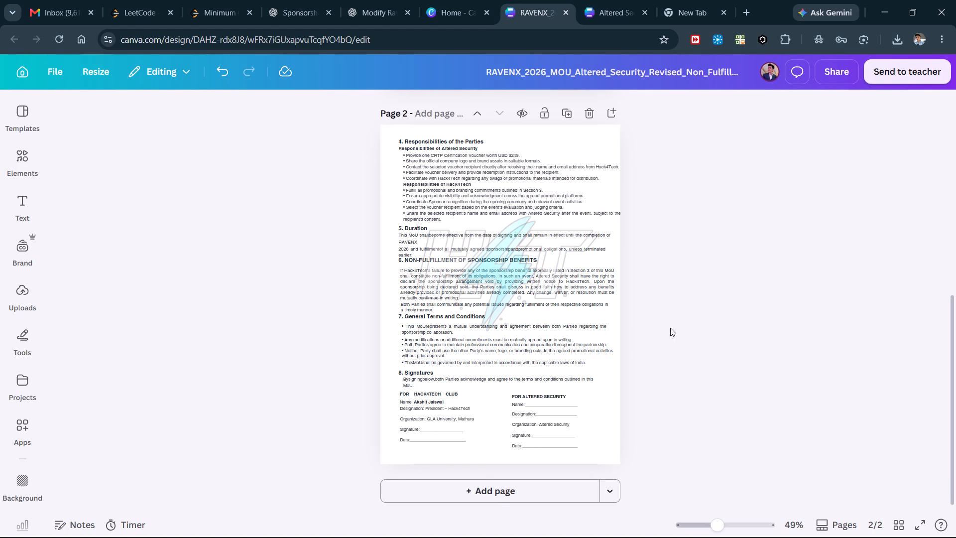
left_click(578, 311)
key("Delete")
Delete the duplicate H4T watermark on page 1 of the revised MoU.
scroll(578, 311, "up", 2)
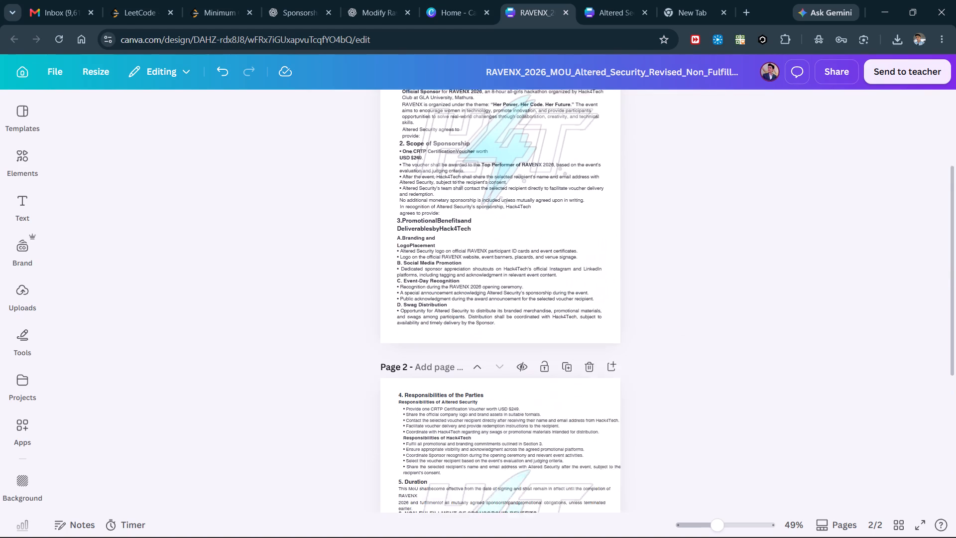
scroll(578, 311, "up", 3)
left_click(556, 218)
key("Delete")
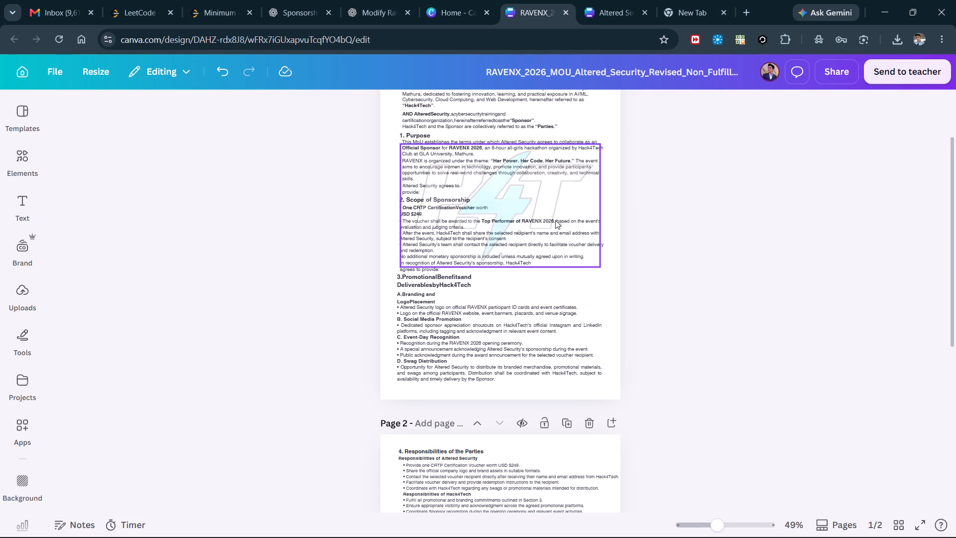
Place the pasted signature and the date 04/11/2026 on the Signature and Date lines of the Hack4Tech Club block on page 2.
scroll(669, 398, "down", 10)
left_click(714, 369)
scroll(595, 300, "up", 1)
left_click_drag(505, 204, 494, 315)
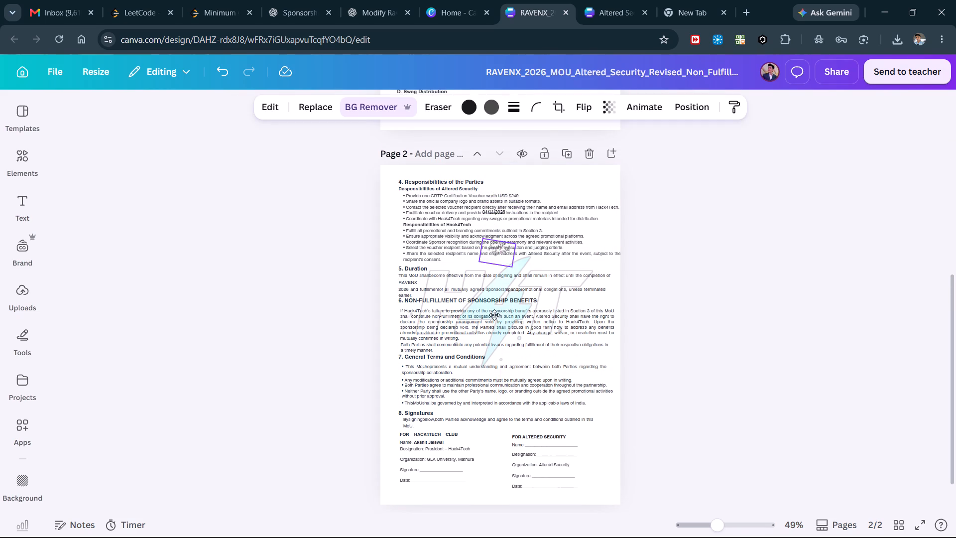
left_click_drag(494, 315, 448, 473)
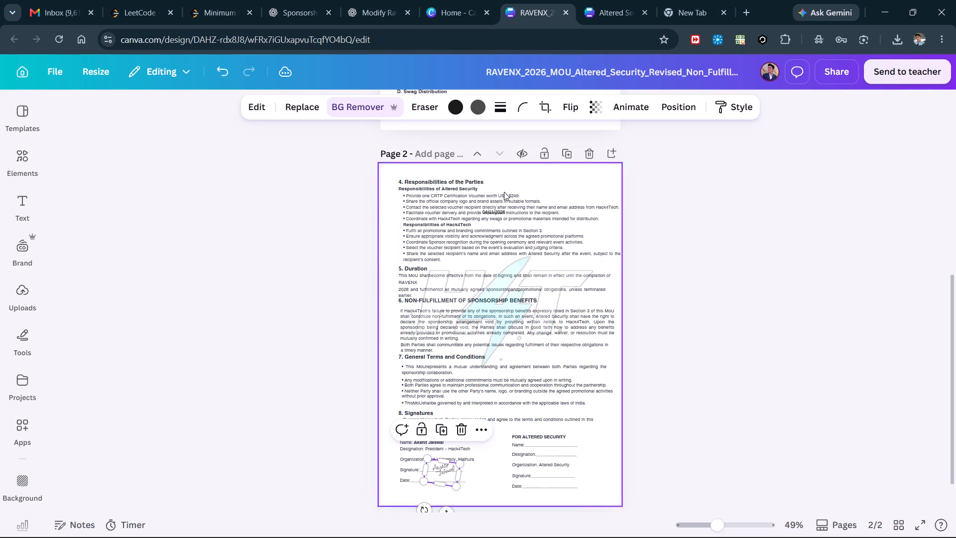
left_click_drag(495, 210, 439, 476)
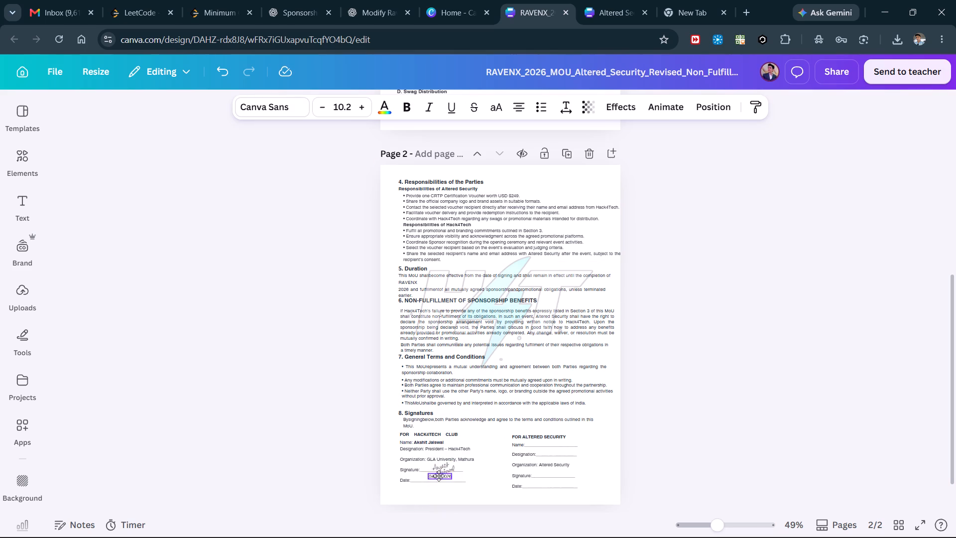
left_click_drag(439, 476, 431, 476)
left_click(811, 404)
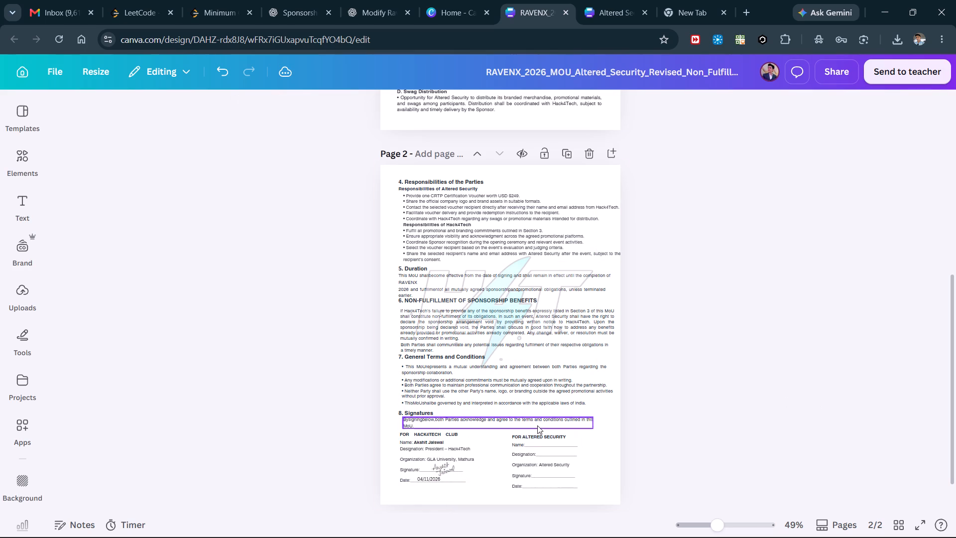
Clear the revised MoU's existing design title.
scroll(629, 253, "up", 5)
left_click(724, 76)
key("ctrl+a")
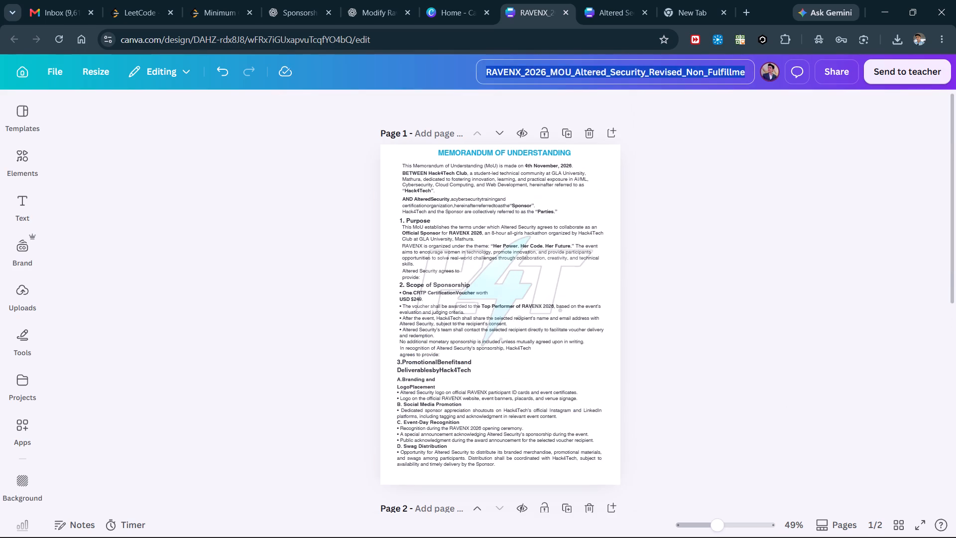
key("BackSpace")
type("Althre")
key("BackSpace")
key("BackSpace")
key("BackSpace")
key("BackSpace")
key("BackSpace")
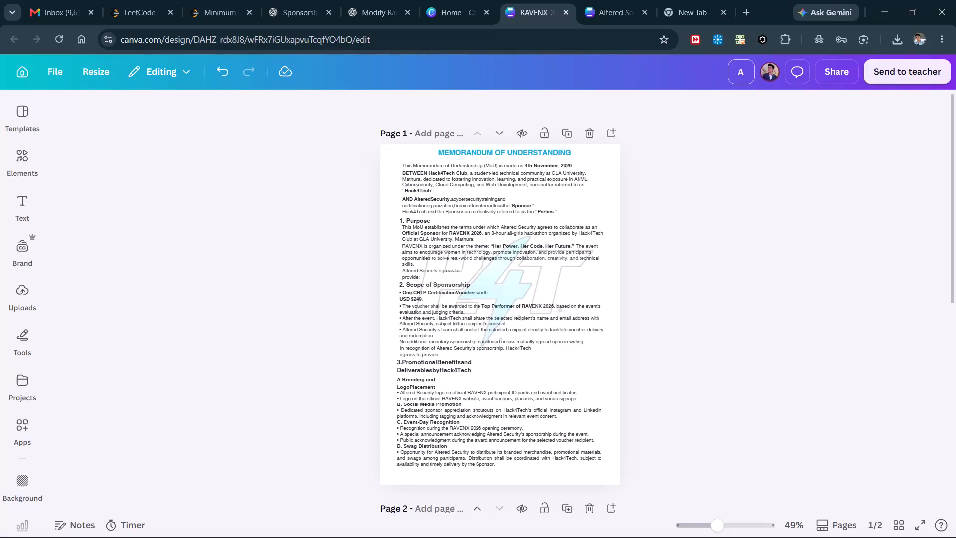
key("BackSpace")
key("BackSpace")
key("BackSpace")
Copy the title Altered Security X H4T from the older design and use it as the revised MoU's title.
left_click(606, 0)
left_click(677, 67)
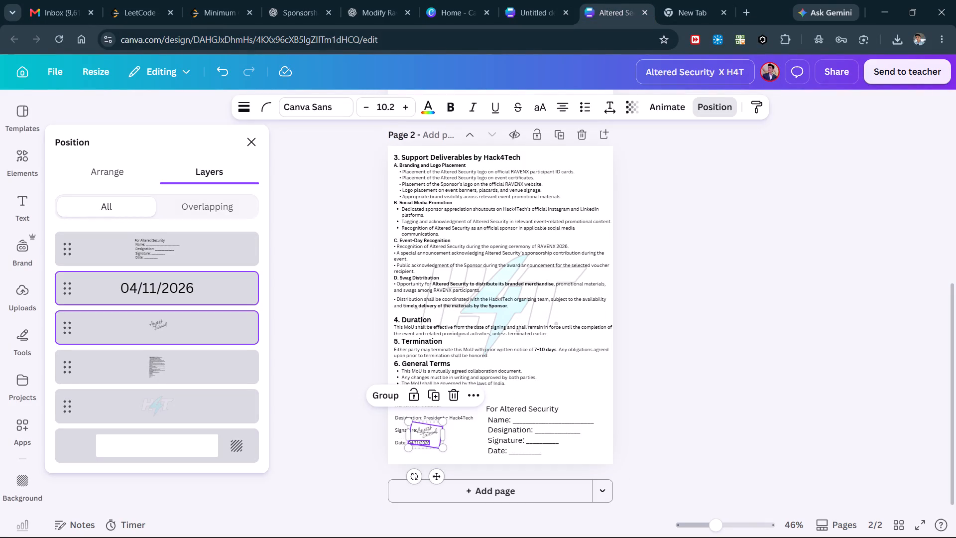
key("ctrl+a")
key("ctrl+c")
left_click(583, 0)
left_click(561, 1)
key("ctrl+v")
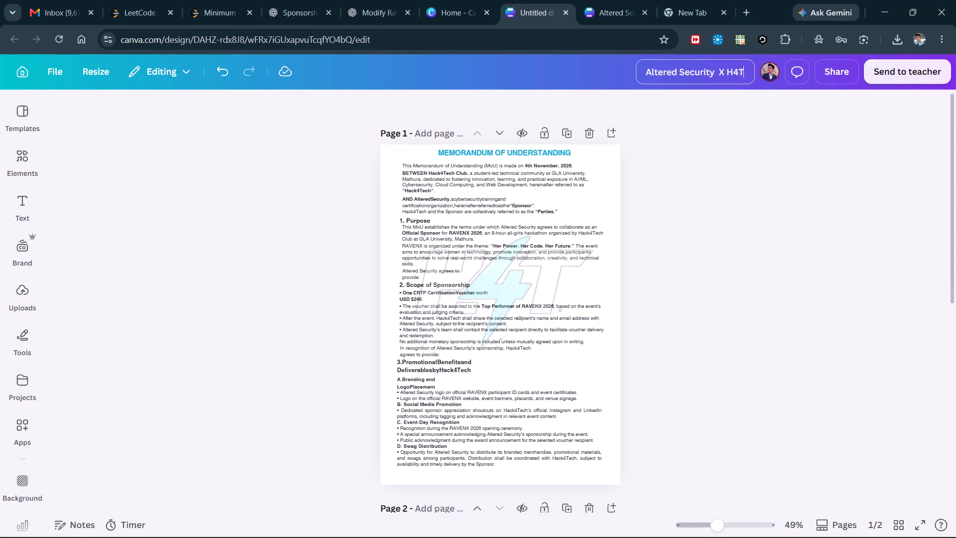
left_click(817, 206)
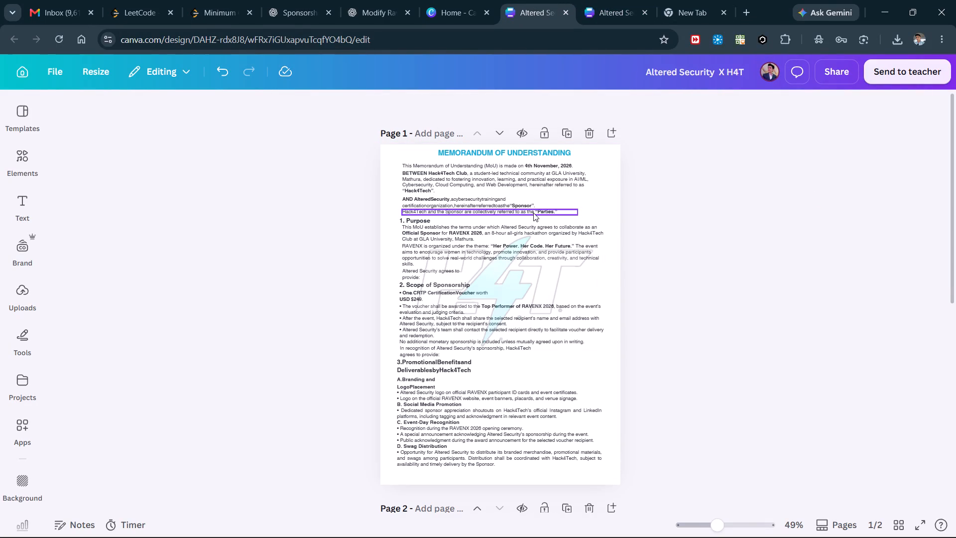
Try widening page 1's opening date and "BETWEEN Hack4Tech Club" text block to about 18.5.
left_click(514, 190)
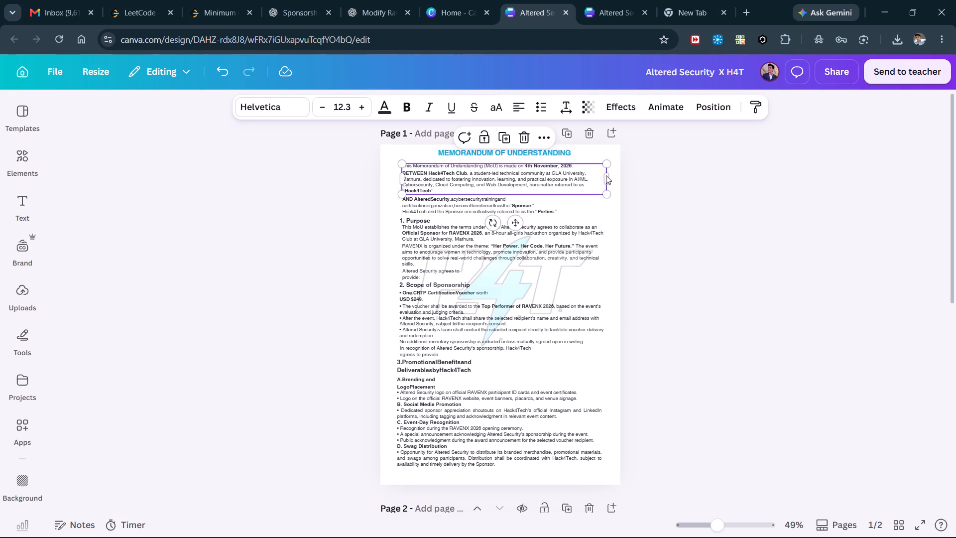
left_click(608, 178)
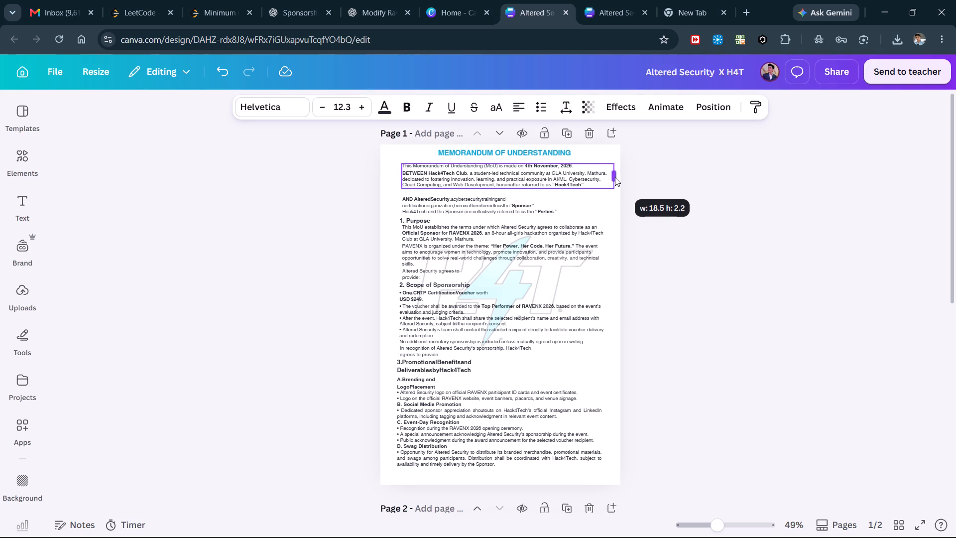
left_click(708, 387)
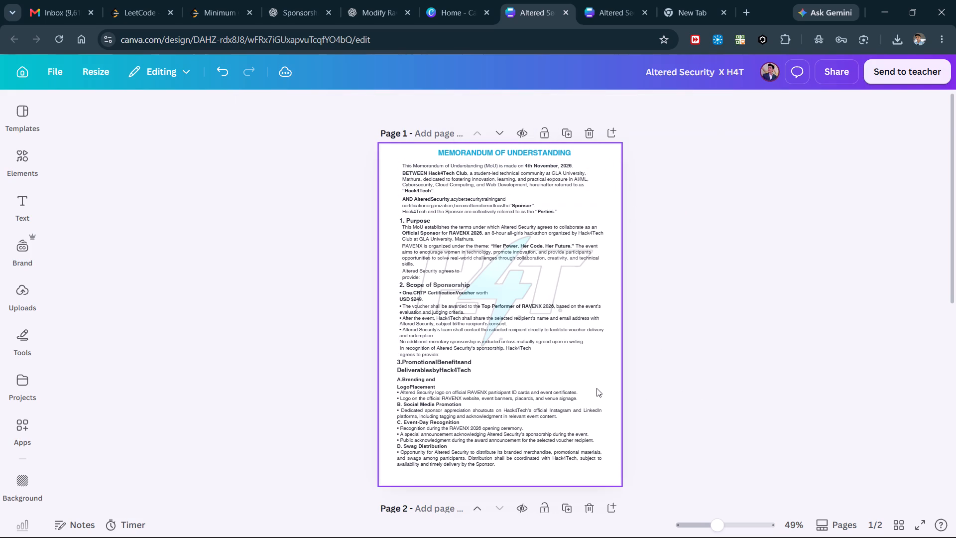
Review the text layout and watermark on both MoU pages at a closer zoom.
scroll(597, 388, "down", 3)
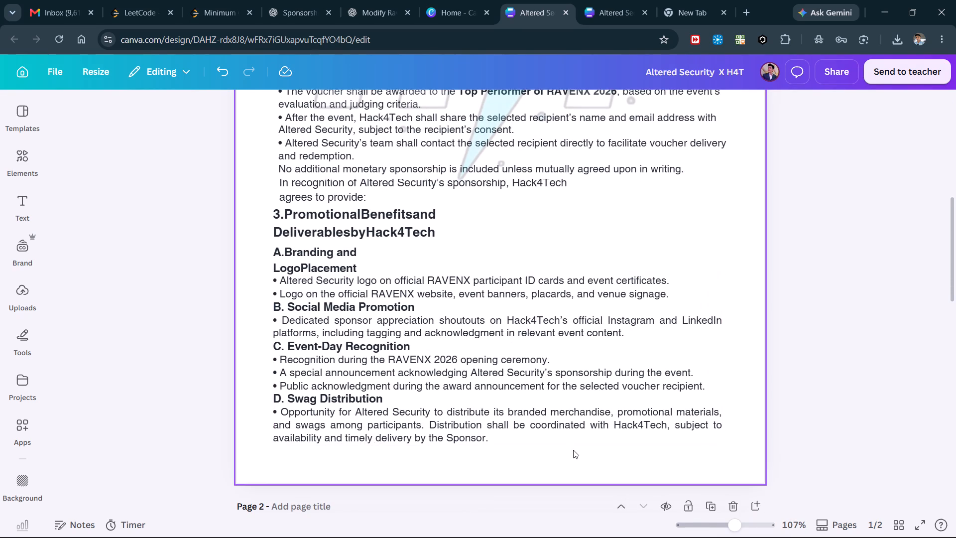
scroll(573, 450, "down", 7)
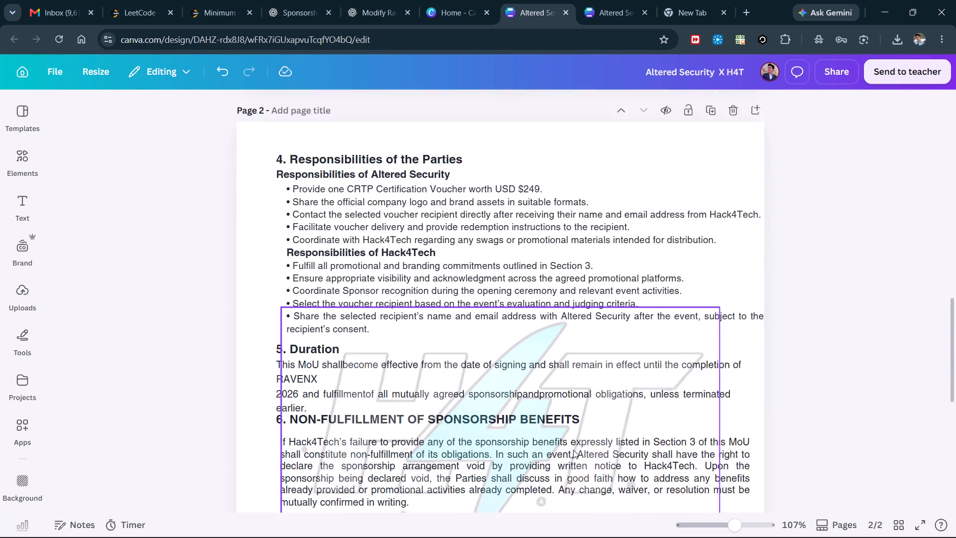
Review the MoU's responsibilities, duration, non-fulfillment and general terms on page 2, and the promotional benefits and purpose sections on page 1.
scroll(573, 450, "down", 3)
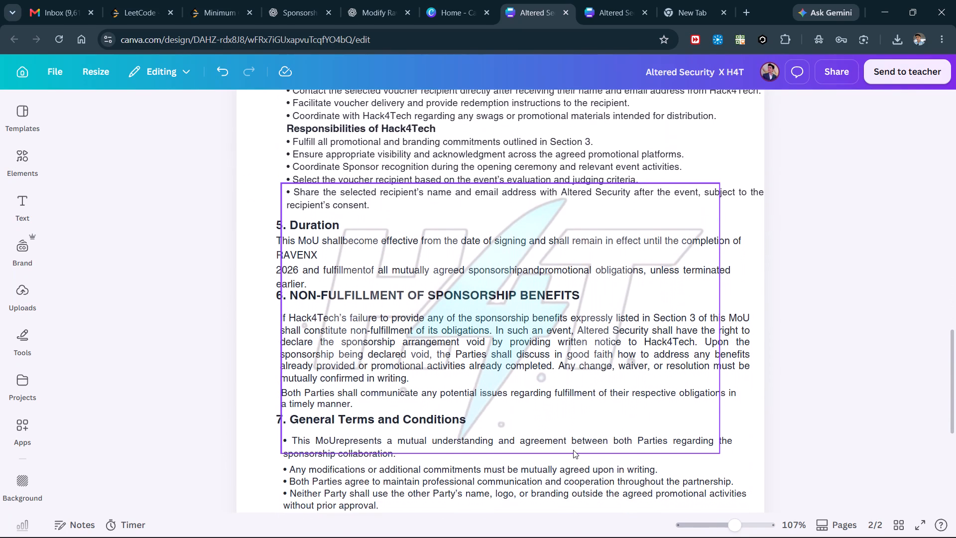
scroll(573, 450, "up", 4)
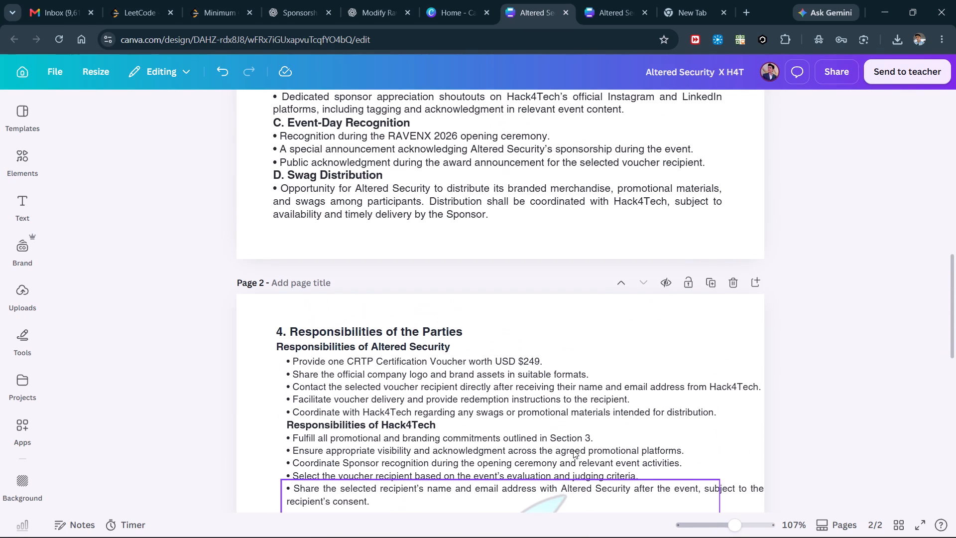
scroll(573, 450, "up", 1)
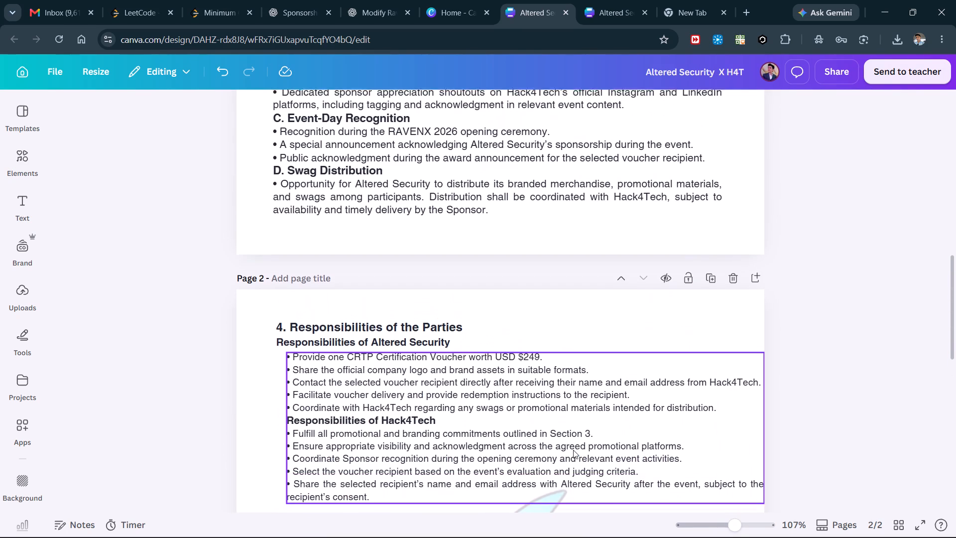
scroll(573, 450, "up", 1)
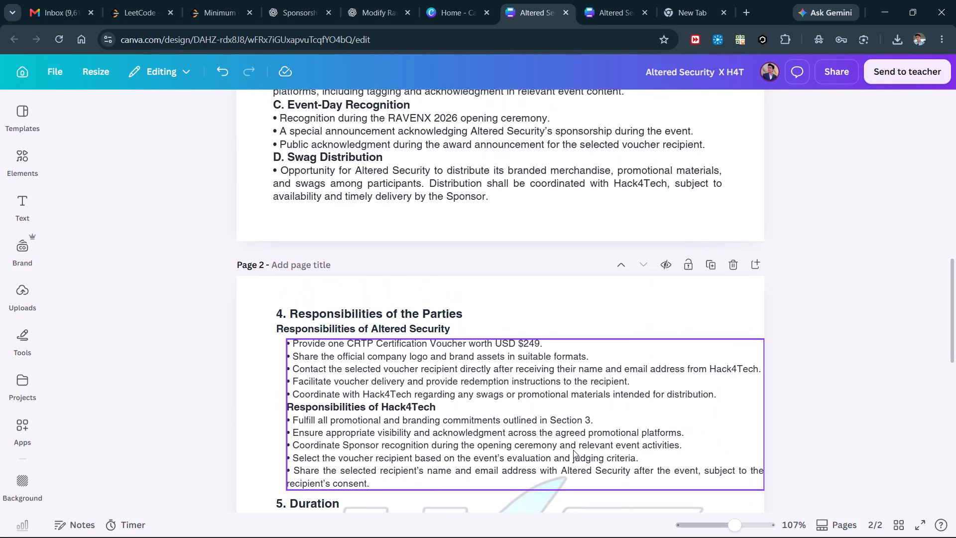
scroll(573, 450, "up", 1)
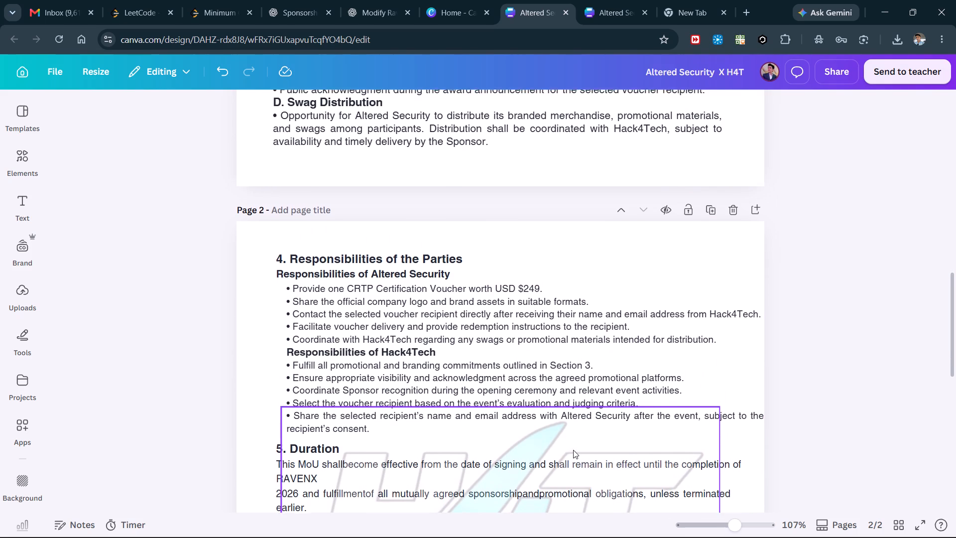
scroll(573, 450, "up", 1)
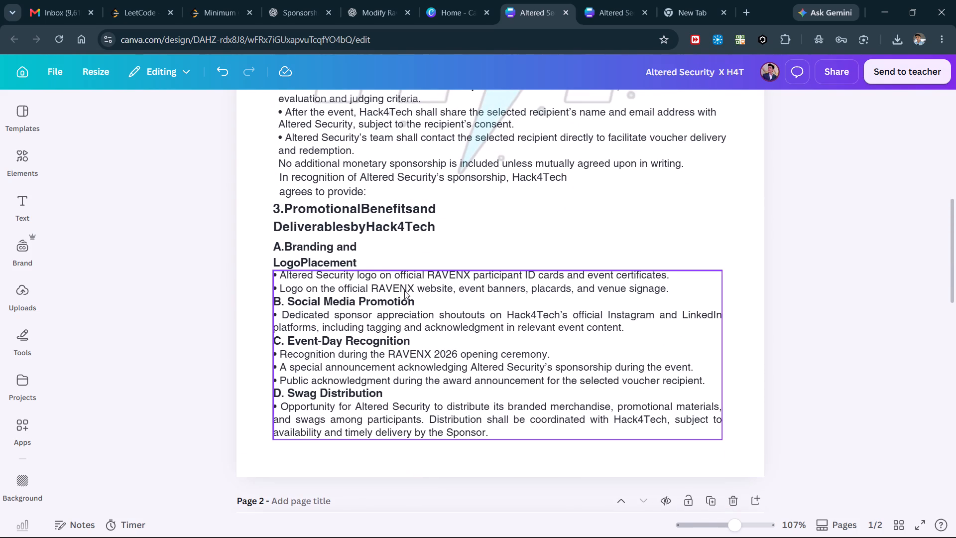
scroll(405, 293, "up", 2)
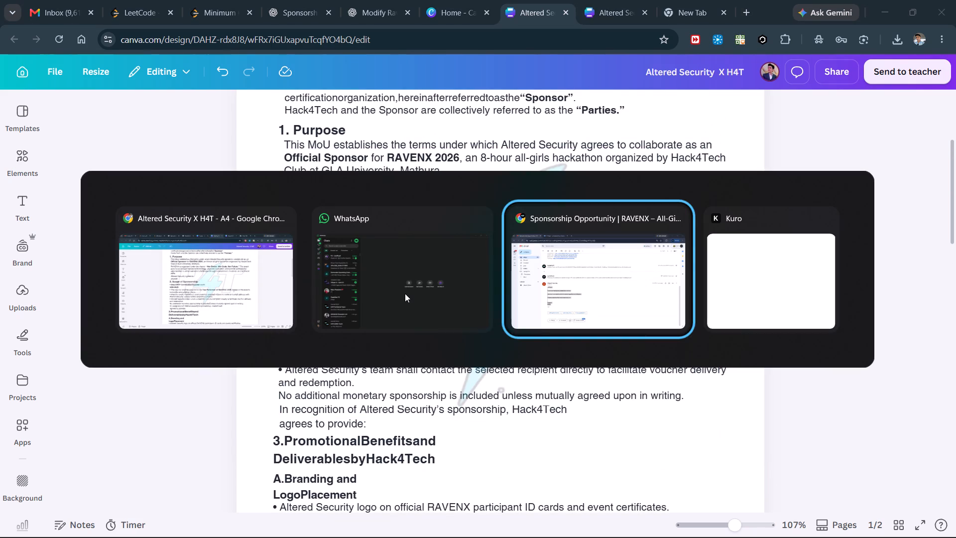
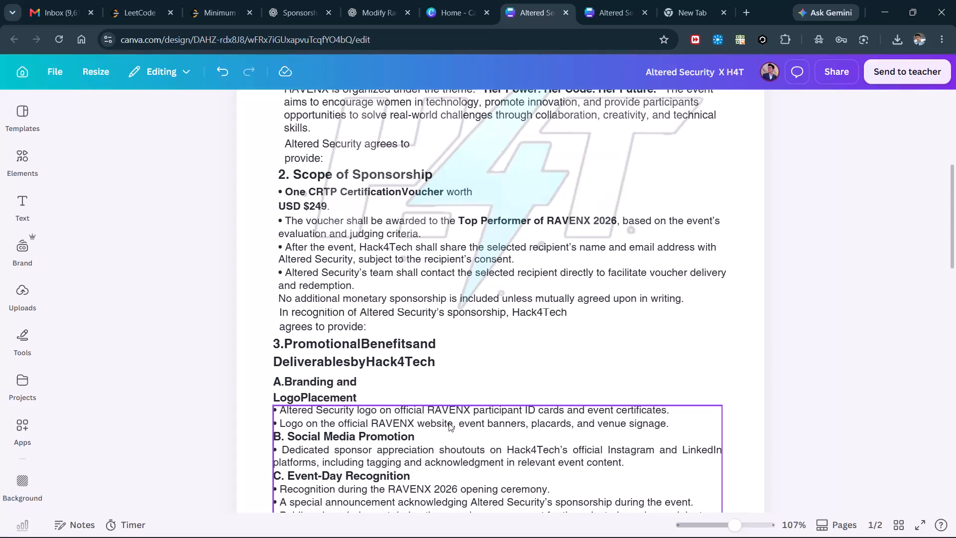
Widen the "A. Branding and Logo Placement" heading to fit one line and move the bullet block below it up to close the gap.
left_click(334, 384)
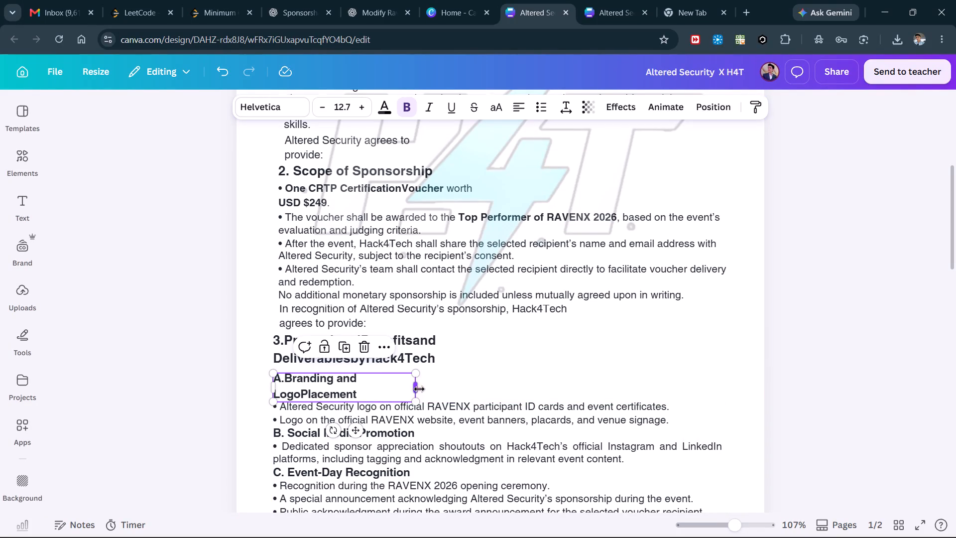
left_click_drag(420, 389, 463, 386)
left_click(341, 412)
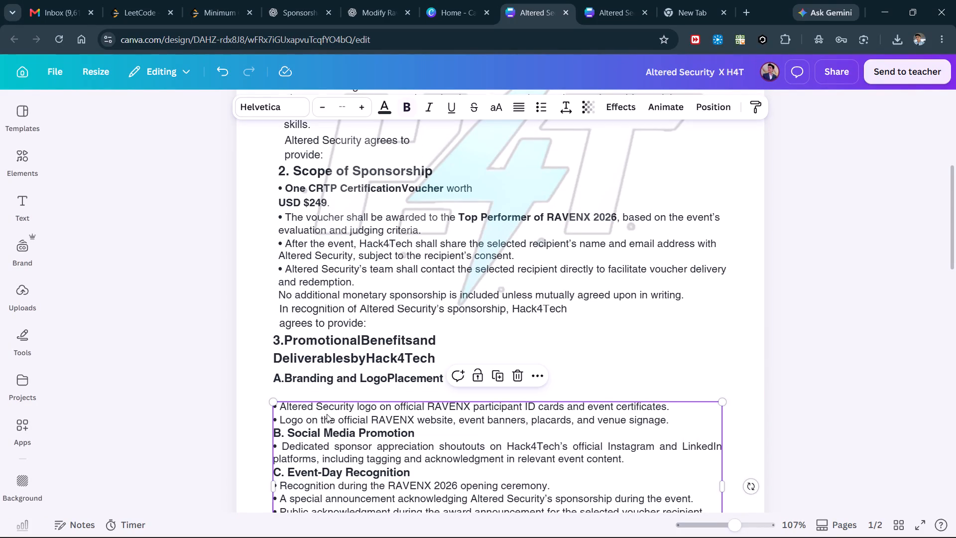
left_click_drag(326, 414, 327, 400)
scroll(327, 400, "down", 1)
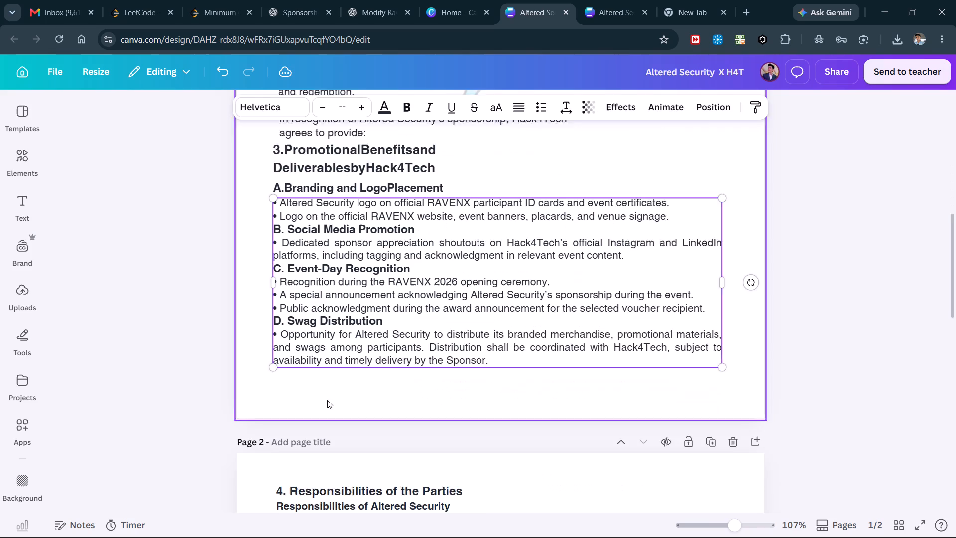
scroll(327, 400, "down", 1)
left_click(142, 340)
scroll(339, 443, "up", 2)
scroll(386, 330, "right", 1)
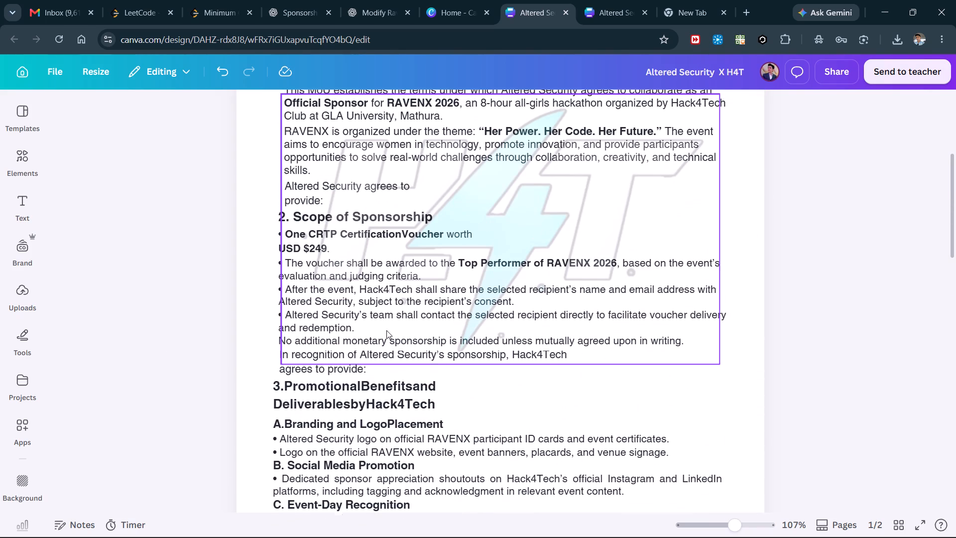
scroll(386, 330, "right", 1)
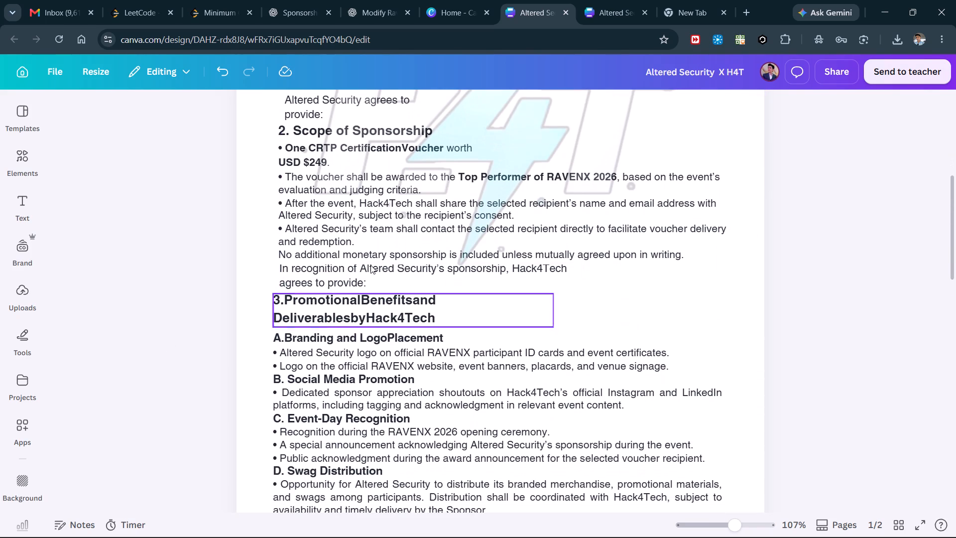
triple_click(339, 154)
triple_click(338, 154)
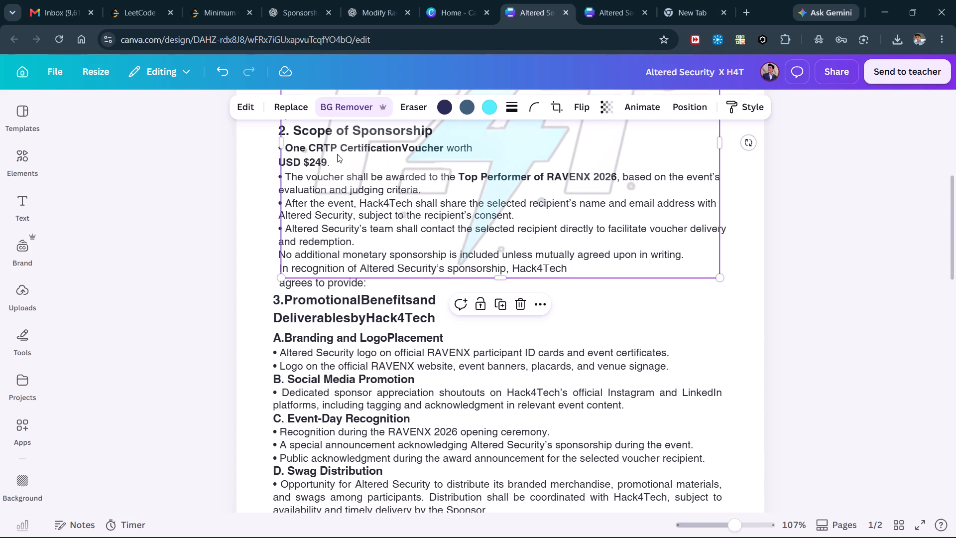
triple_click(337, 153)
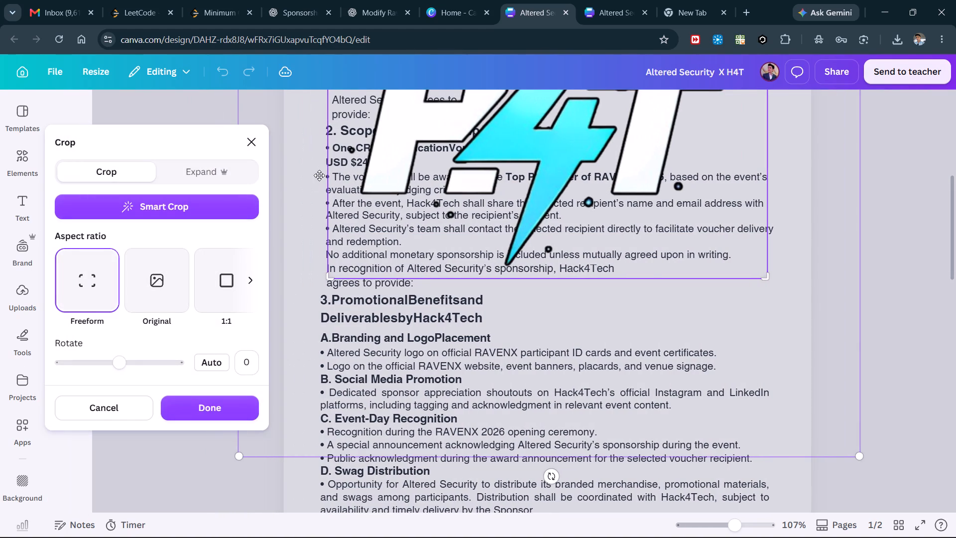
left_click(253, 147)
Send page 1's H4T watermark to the back, behind the text.
left_click(692, 109)
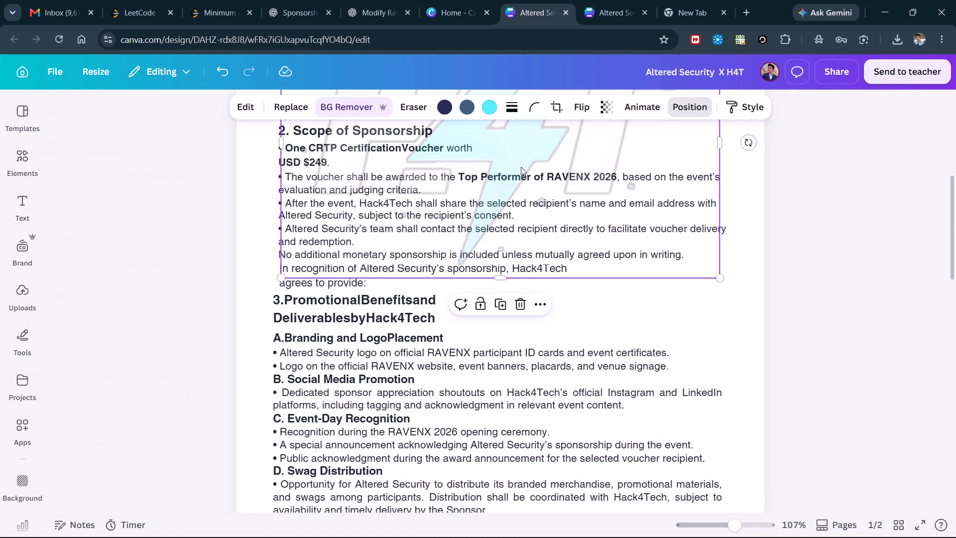
left_click(211, 237)
Widen the CRTP voucher worth USD $249 bullet to fit one line and move the voucher terms block up to Y 13.39 cm.
left_click(342, 157)
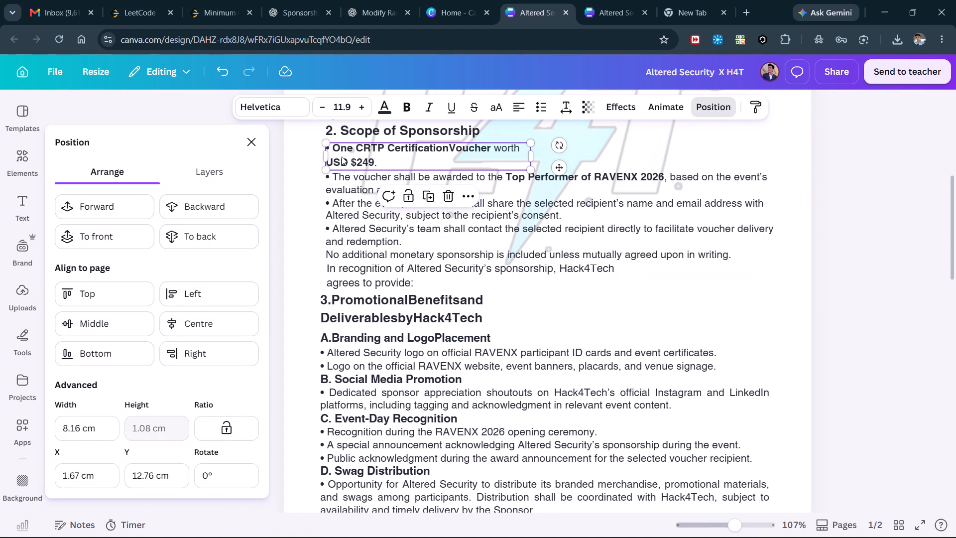
left_click_drag(533, 153, 589, 157)
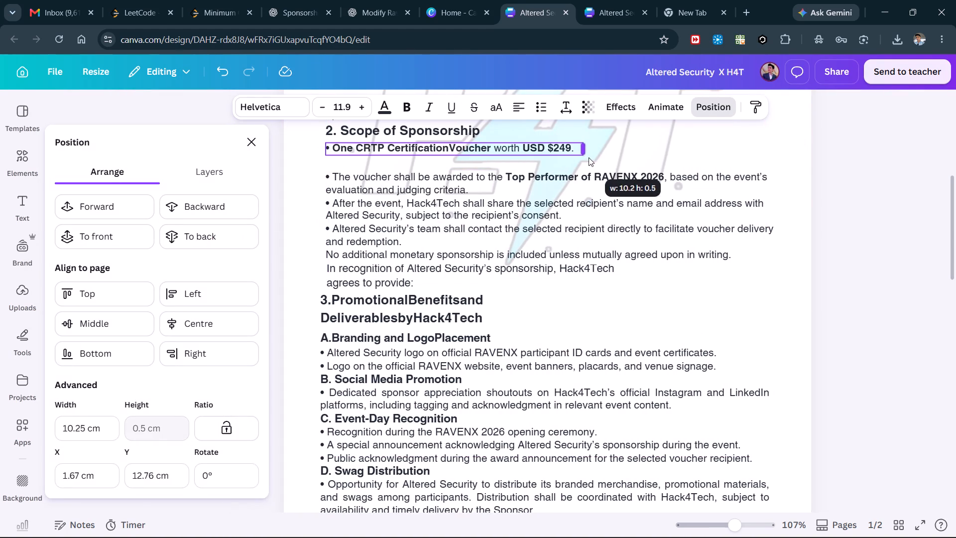
left_click_drag(589, 157, 598, 159)
left_click_drag(361, 222, 361, 209)
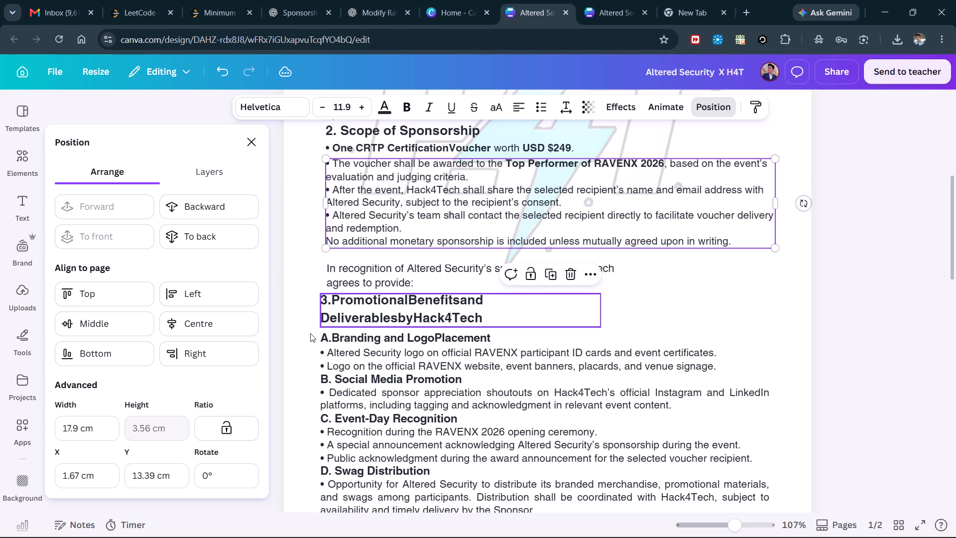
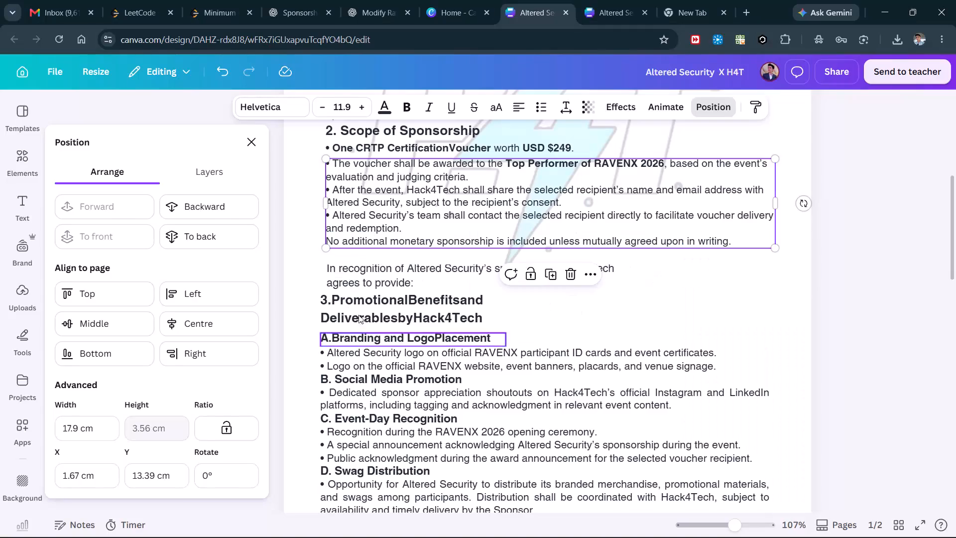
Move page 1's "In recognition of Altered Security's sponsorship" text up to about Y 17.27 cm, left-aligned with the bullets above at X 1.67 cm.
left_click_drag(368, 274, 368, 267)
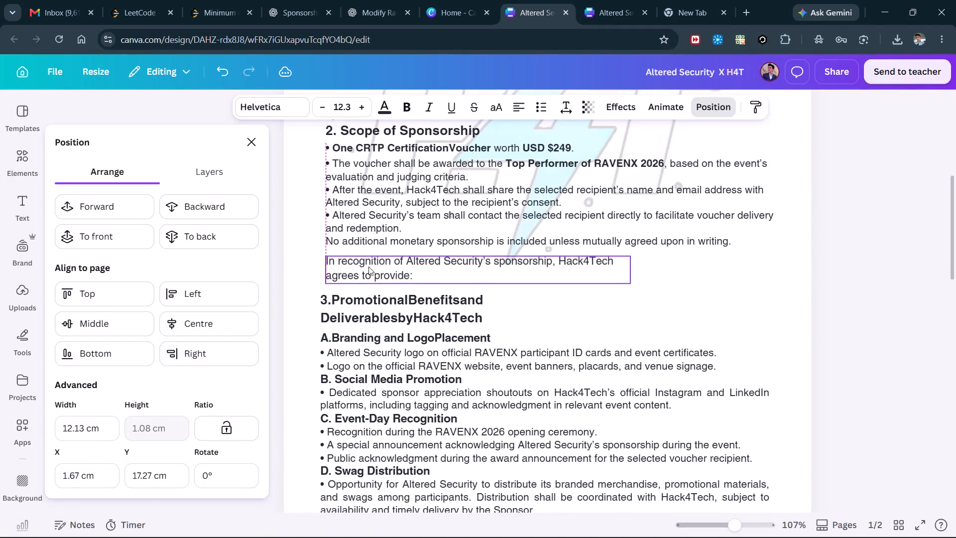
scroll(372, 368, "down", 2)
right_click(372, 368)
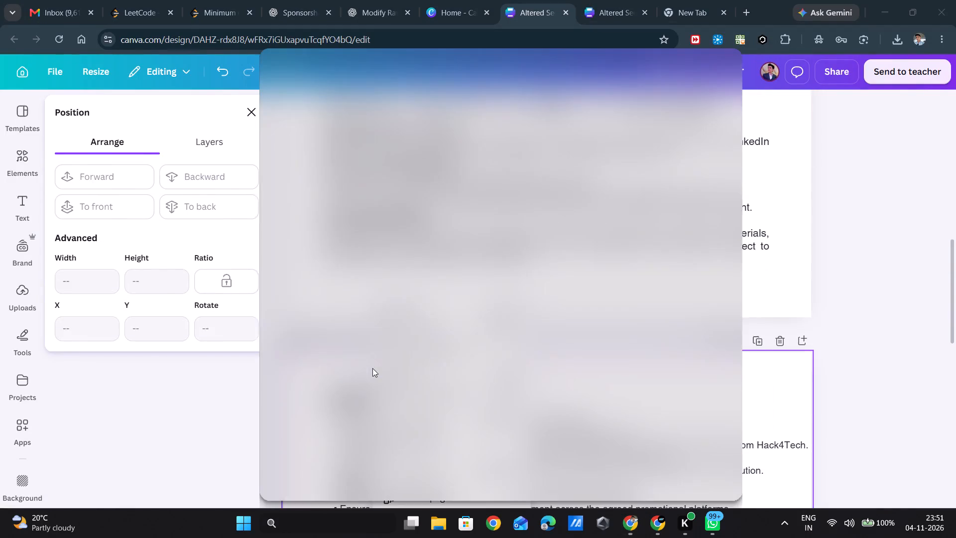
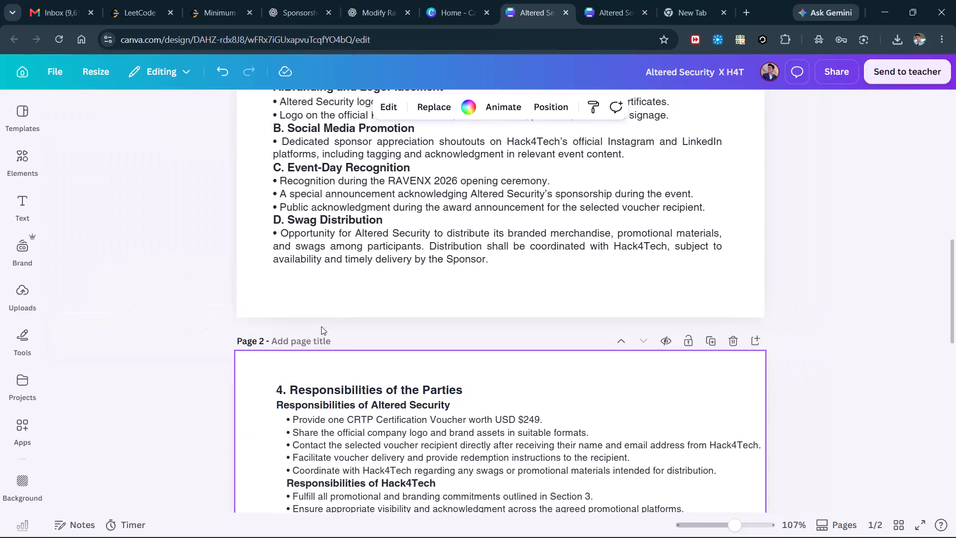
Send page 2's H4T watermark to the back, behind the agreement text.
scroll(356, 291, "up", 1)
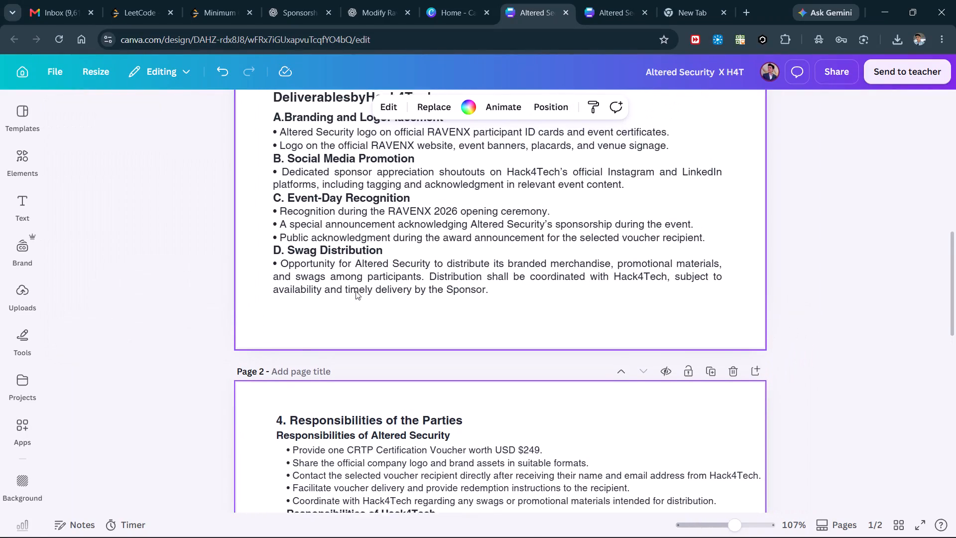
scroll(356, 291, "up", 1)
scroll(477, 320, "down", 3)
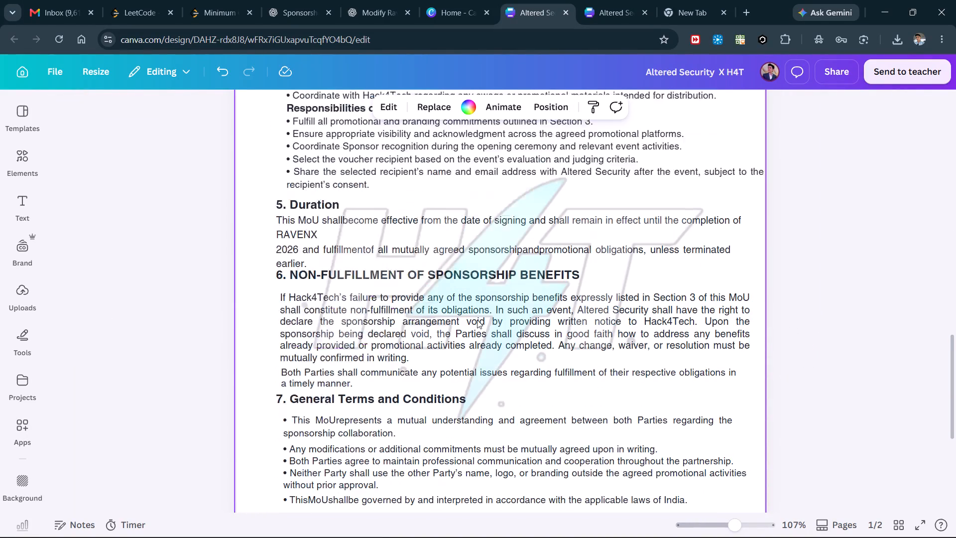
scroll(477, 320, "down", 2)
double_click(475, 247)
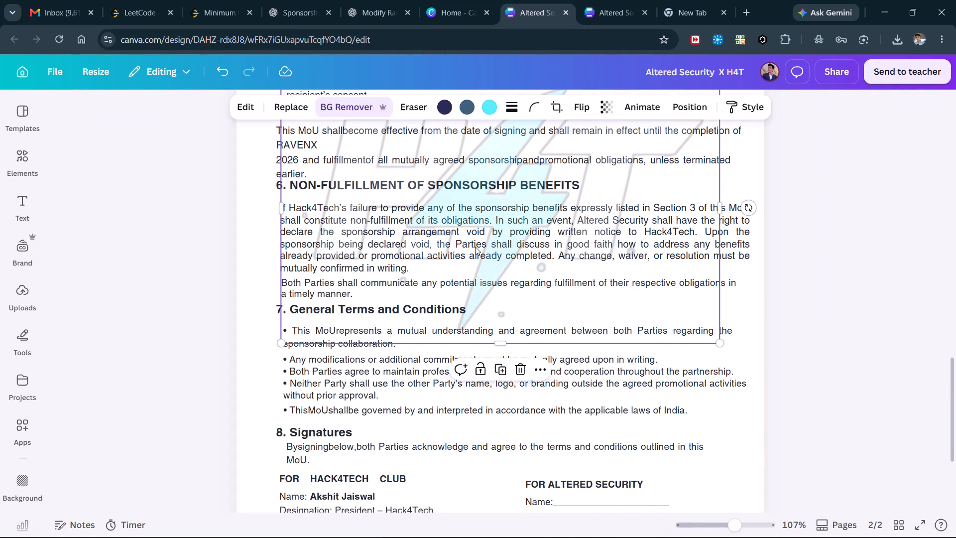
double_click(411, 273)
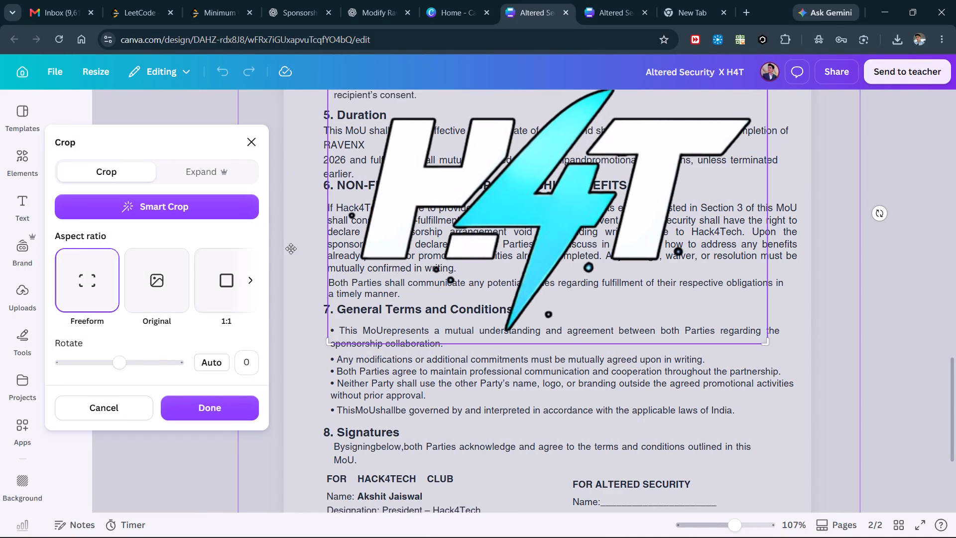
left_click(249, 138)
left_click(683, 103)
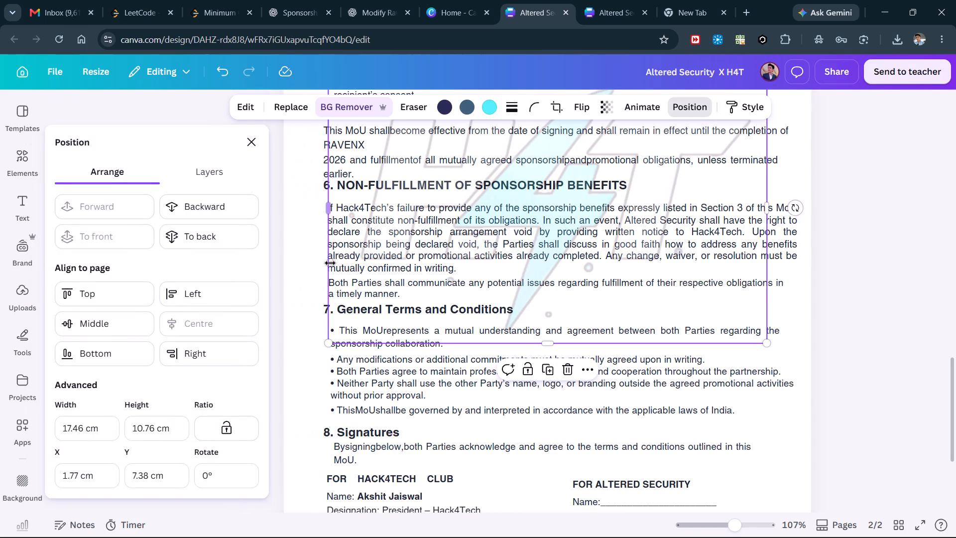
left_click(218, 228)
left_click(218, 229)
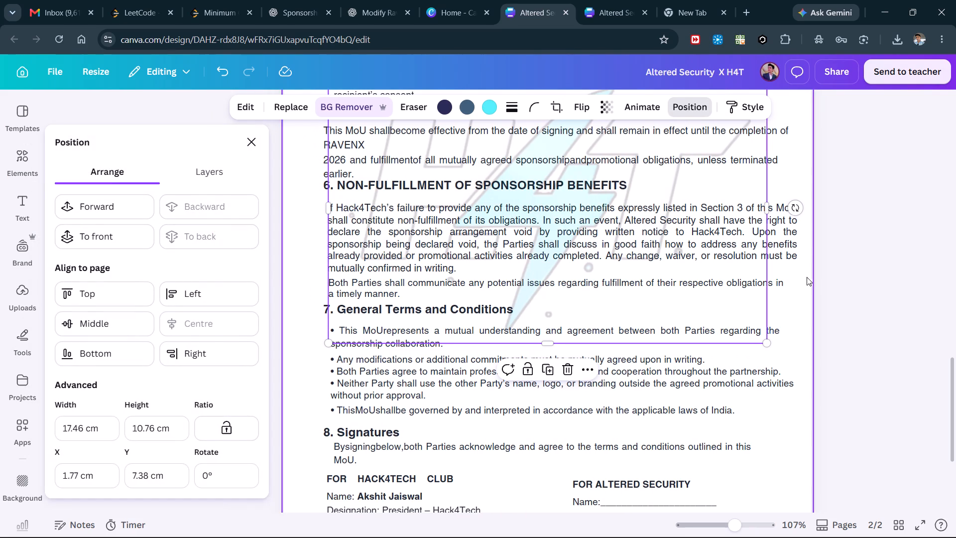
double_click(818, 281)
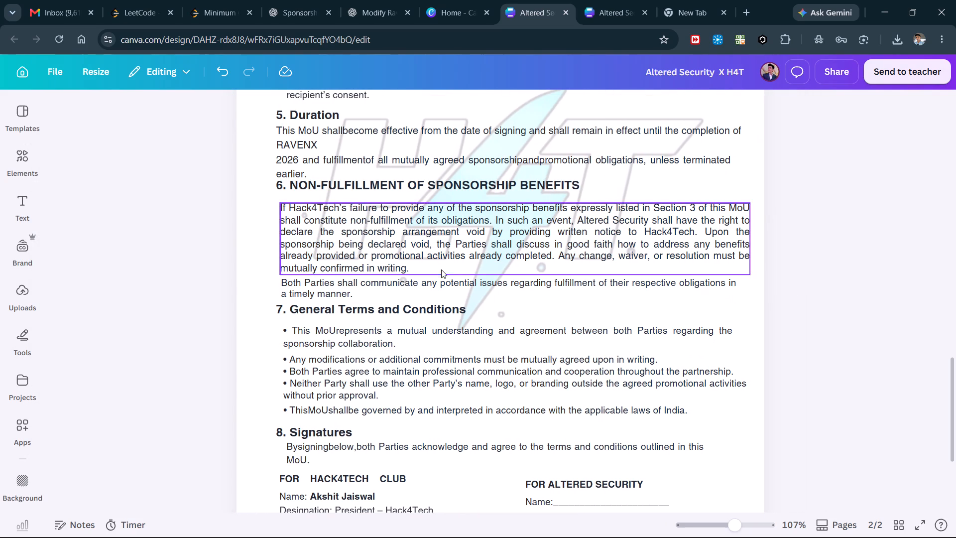
Delete the sentence "Any change, waiver, or resolution must be mutually confirmed in writing." from section 6's first paragraph.
triple_click(439, 268)
left_click(439, 268)
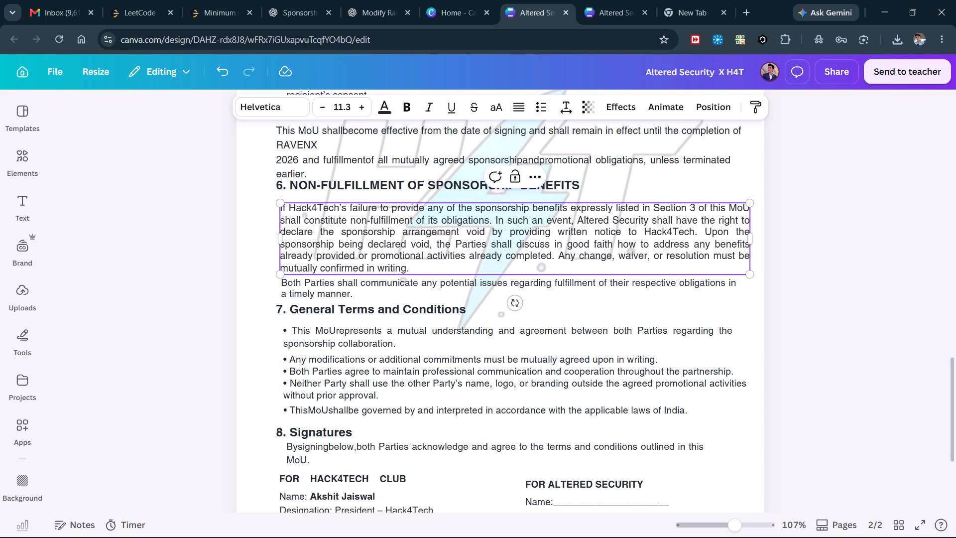
key("ctrl+shift+Left")
key("ctrl+shift+Left")
key("ctrl+shift+Left")
key("ctrl+shift+Left")
key("ctrl+shift+Left")
key("ctrl+shift+Left")
key("ctrl+shift+Left")
key("ctrl+shift+Left")
key("ctrl+shift+Left")
key("ctrl+shift+Left")
key("ctrl+shift+Left")
key("ctrl+shift+Left")
key("ctrl+shift+Left")
key("ctrl+shift+Left")
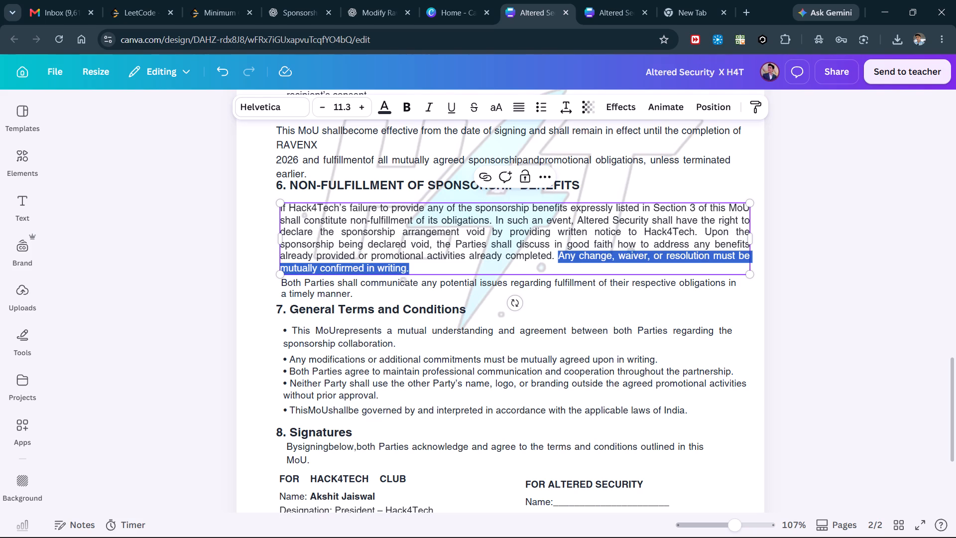
key("BackSpace")
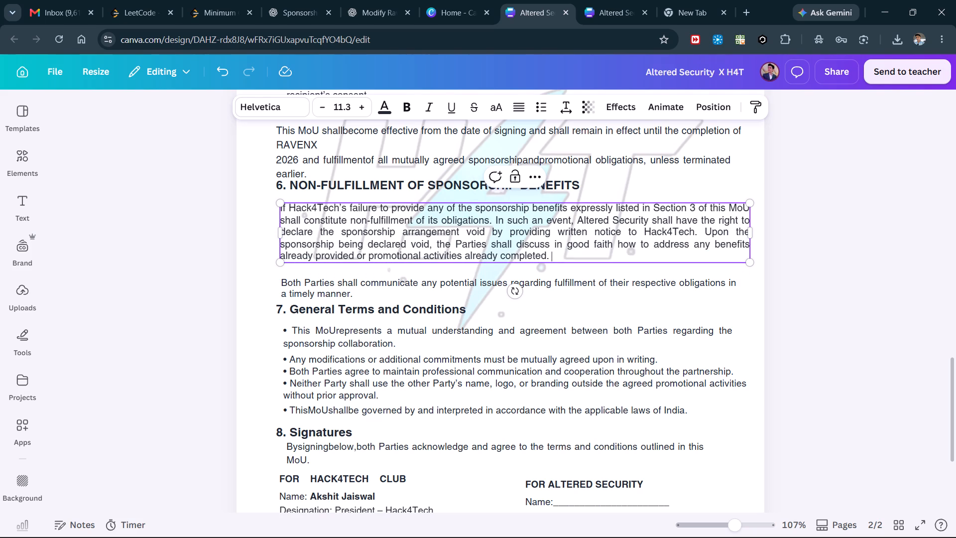
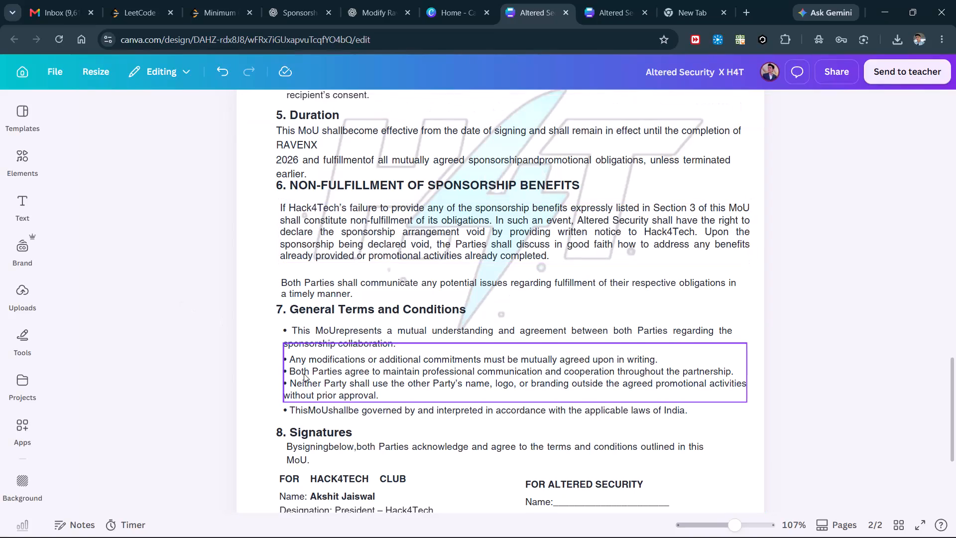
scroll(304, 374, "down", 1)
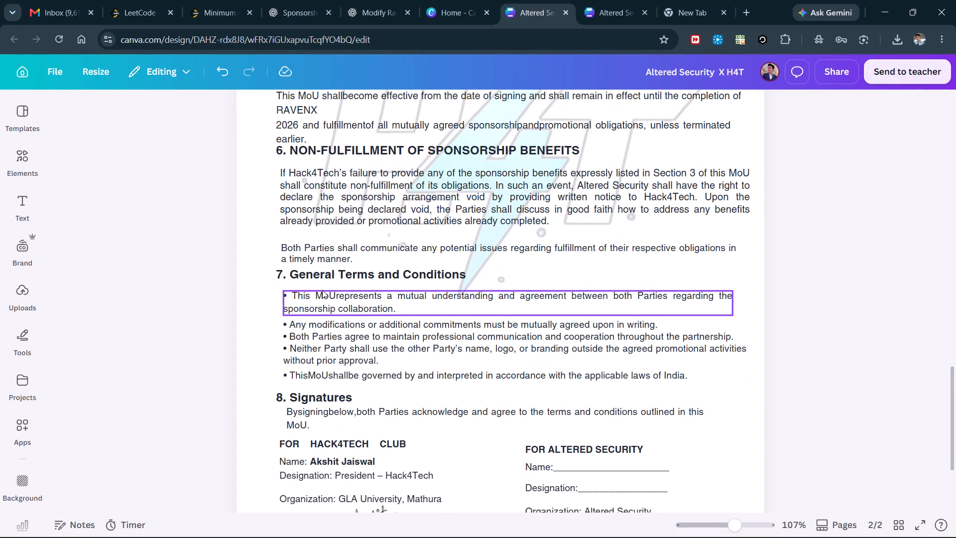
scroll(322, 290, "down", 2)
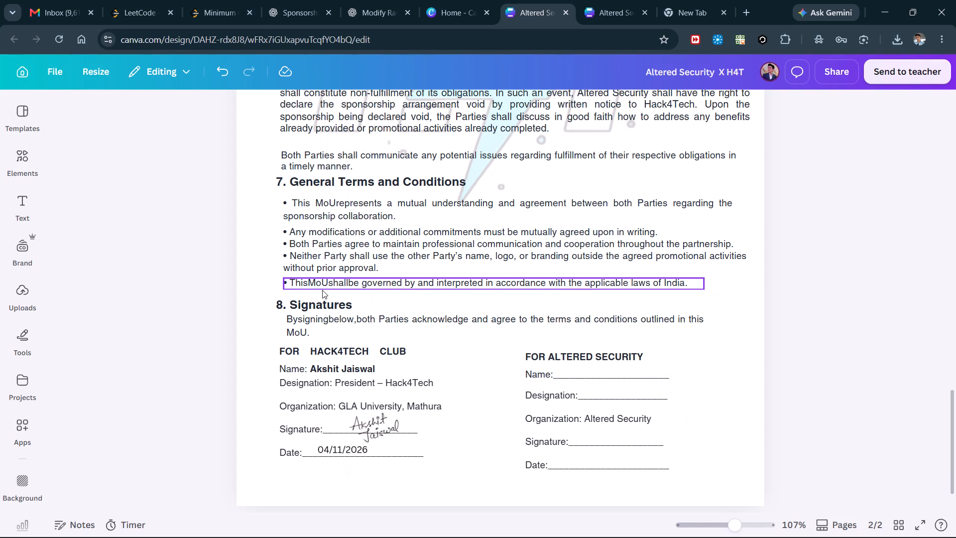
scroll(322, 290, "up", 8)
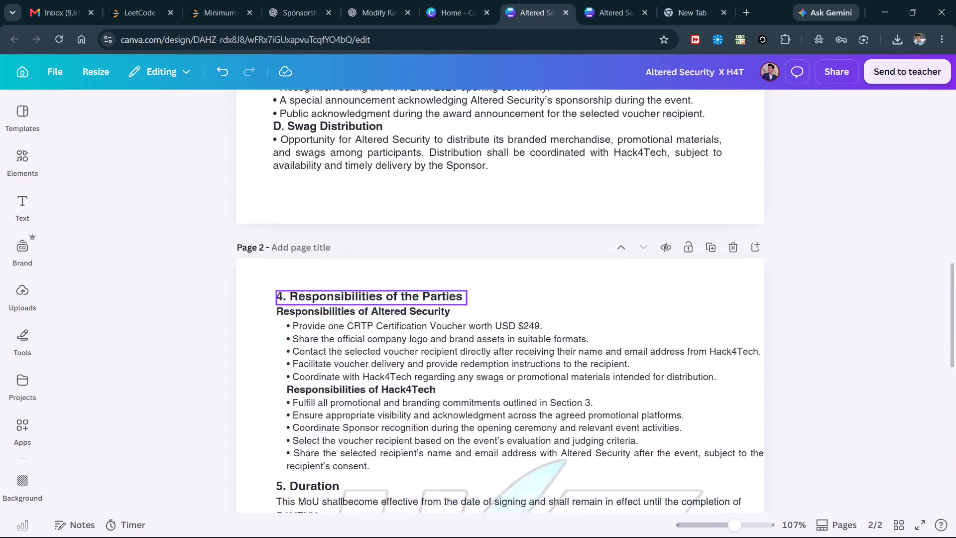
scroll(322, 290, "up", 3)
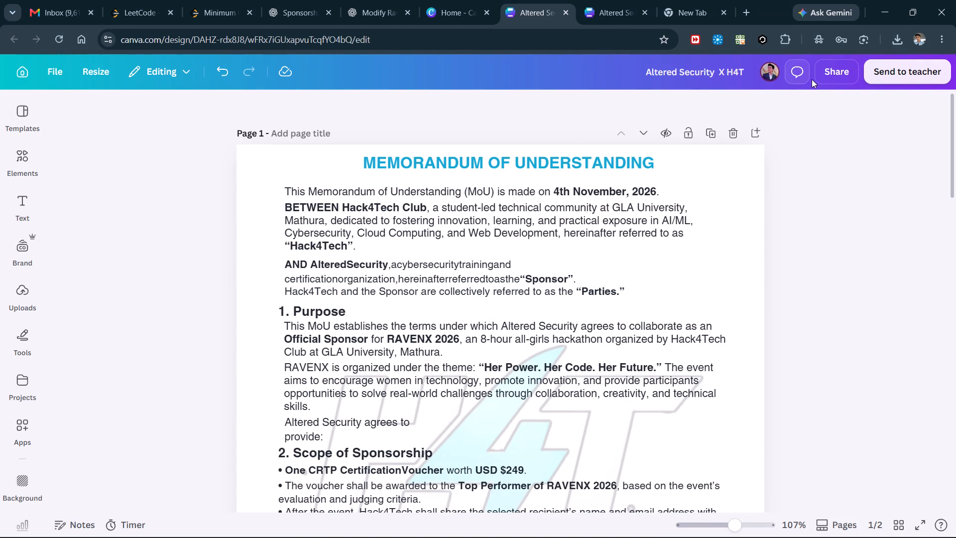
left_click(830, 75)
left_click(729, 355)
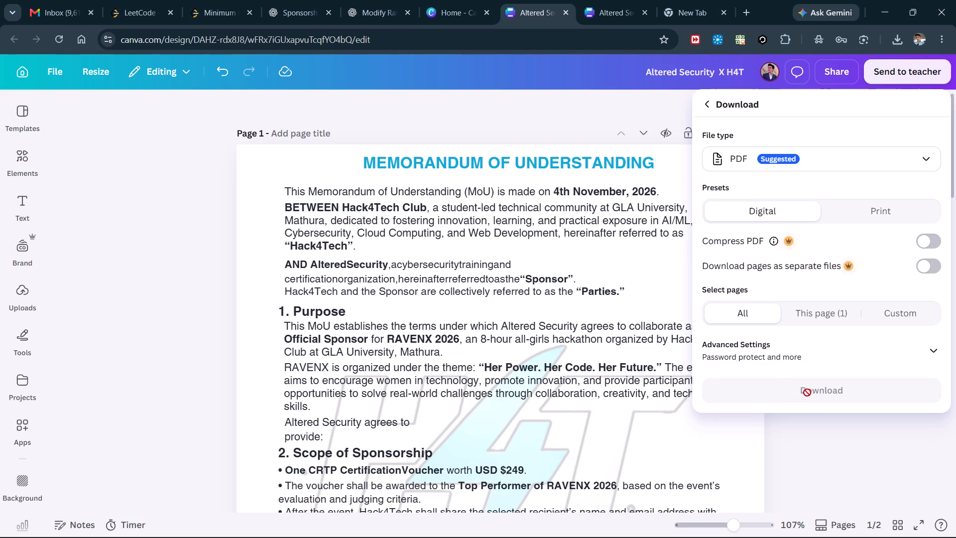
Rename the design as "Altered Security X H4T MOU".
double_click(738, 72)
left_click(743, 71)
key("space")
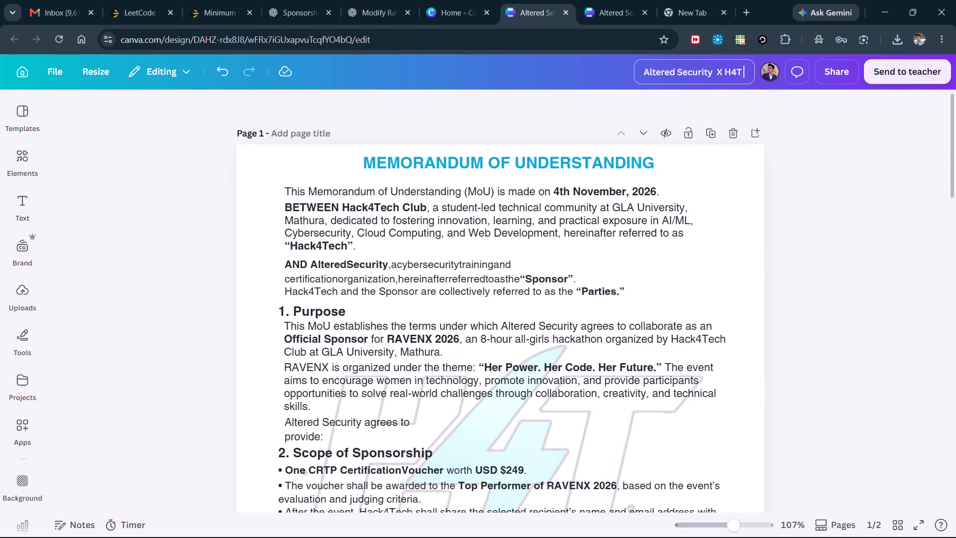
type("mou")
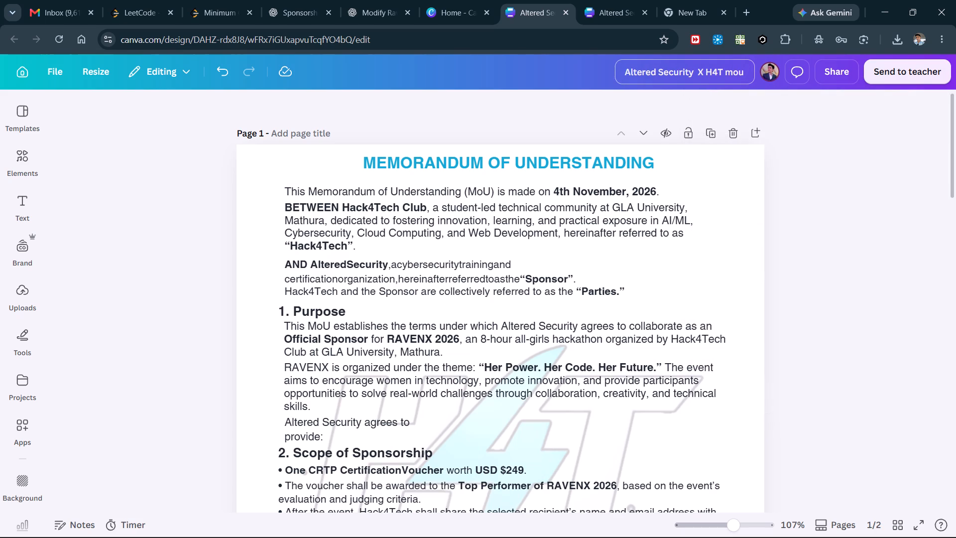
key("BackSpace")
key("BackSpace")
key("BackSpace")
type("MOU")
Download all pages of the MoU as a digital PDF.
left_click(844, 69)
left_click(729, 367)
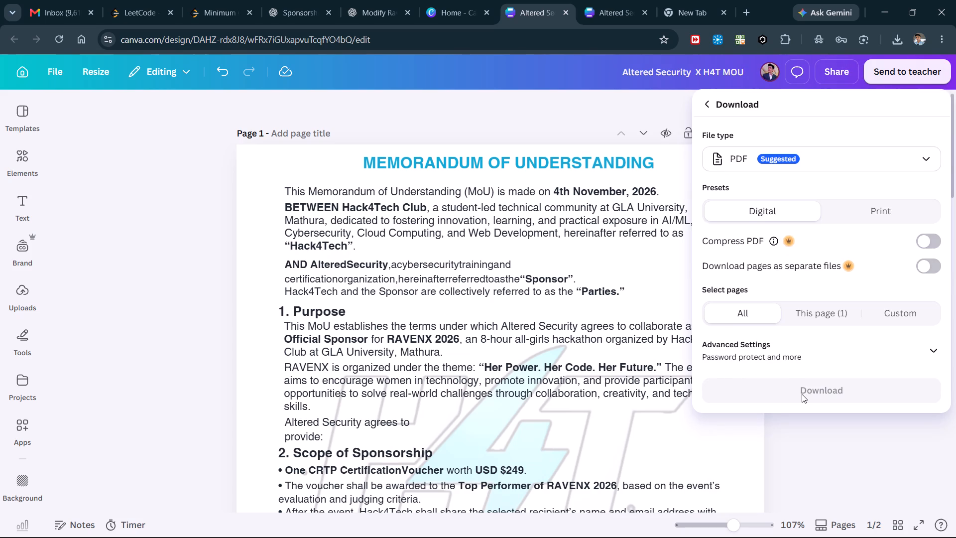
left_click(802, 394)
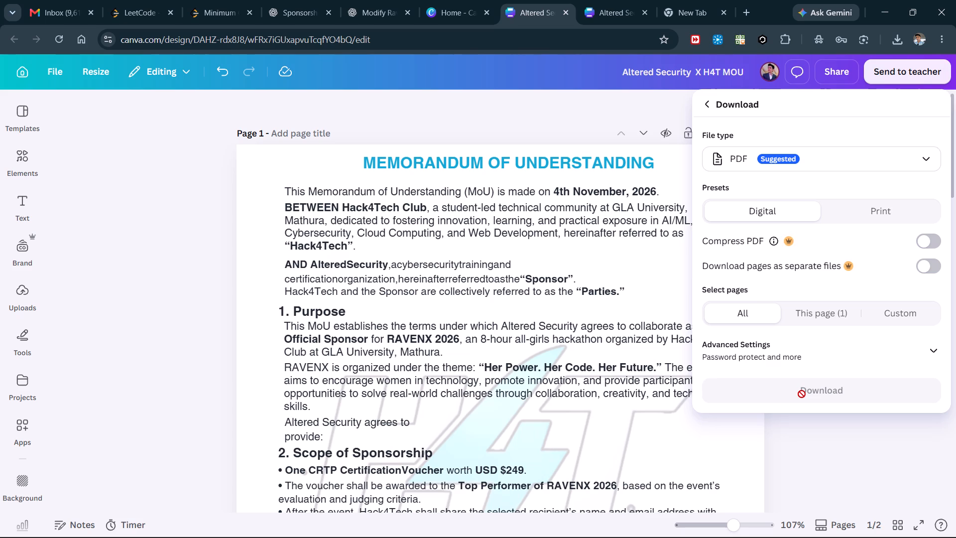
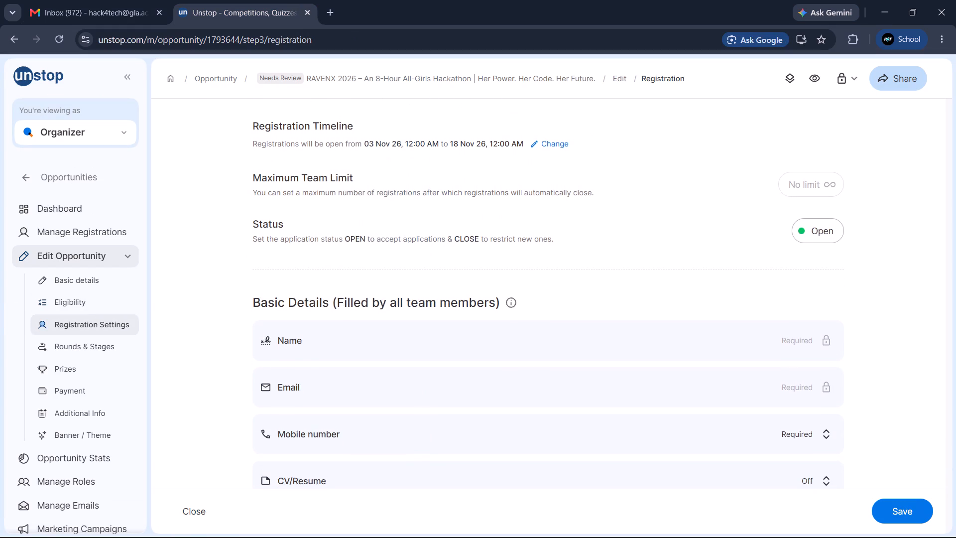
In Unstop, set the minimum team size to 2 in the RAVENX 2026 opportunity's basic details and save the change.
left_click(616, 190)
scroll(614, 190, "up", 1)
scroll(614, 190, "down", 4)
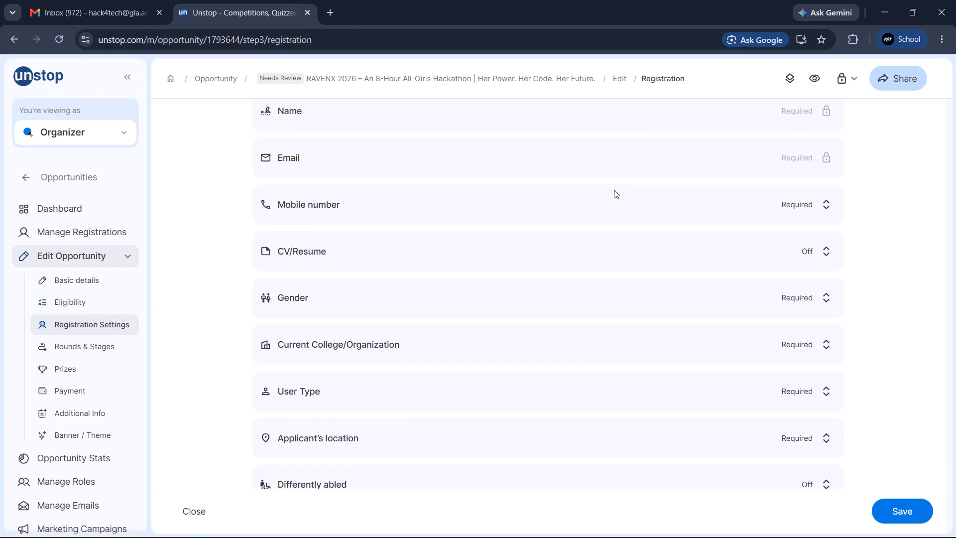
scroll(614, 190, "down", 5)
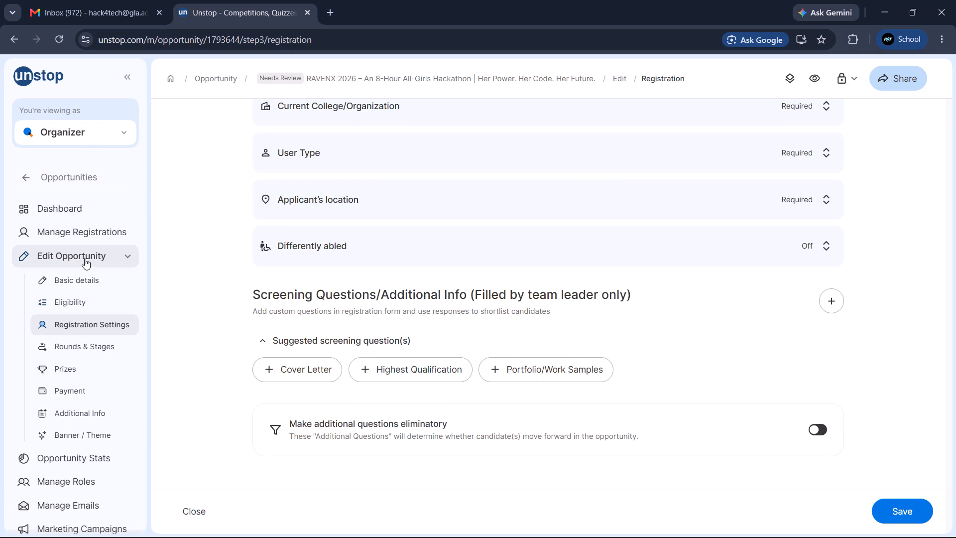
left_click(90, 280)
scroll(362, 317, "down", 8)
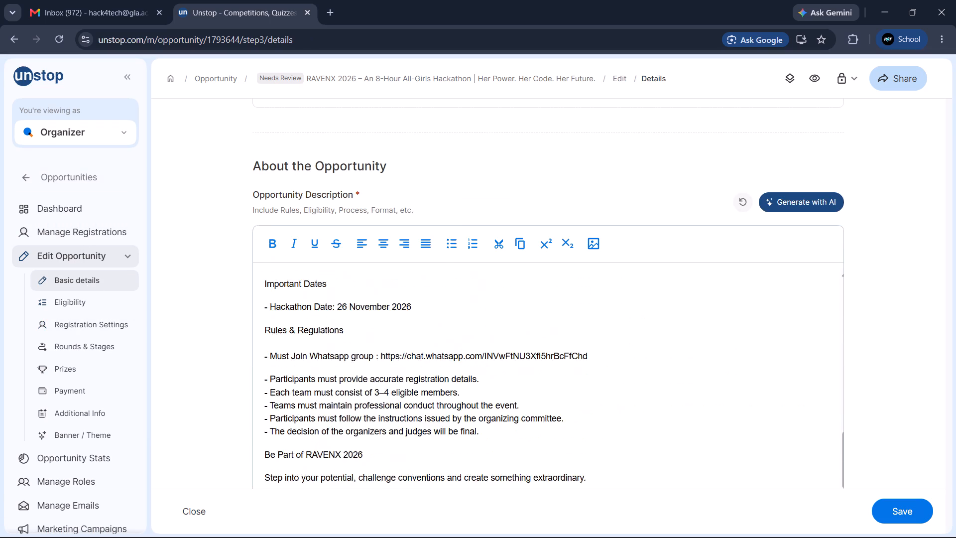
scroll(362, 317, "down", 6)
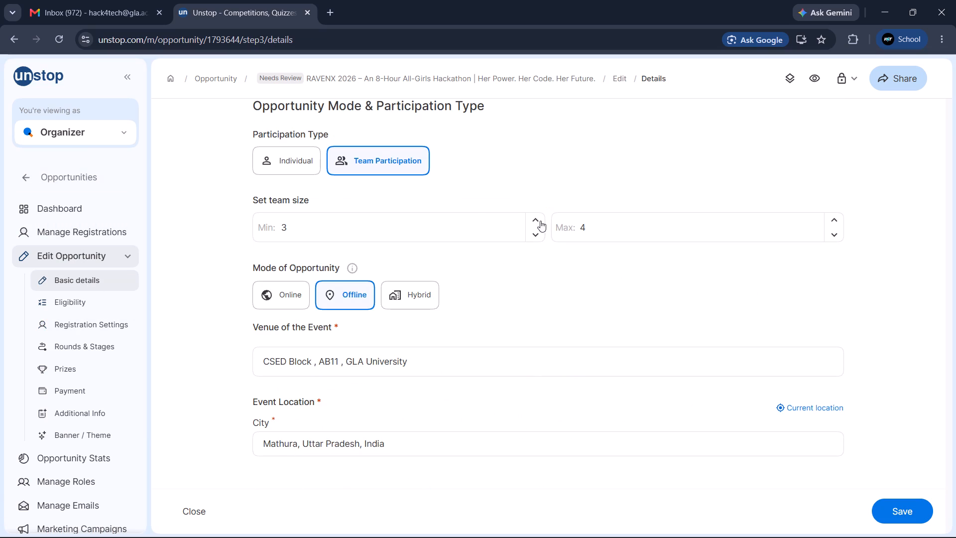
left_click(540, 220)
double_click(538, 230)
left_click(901, 501)
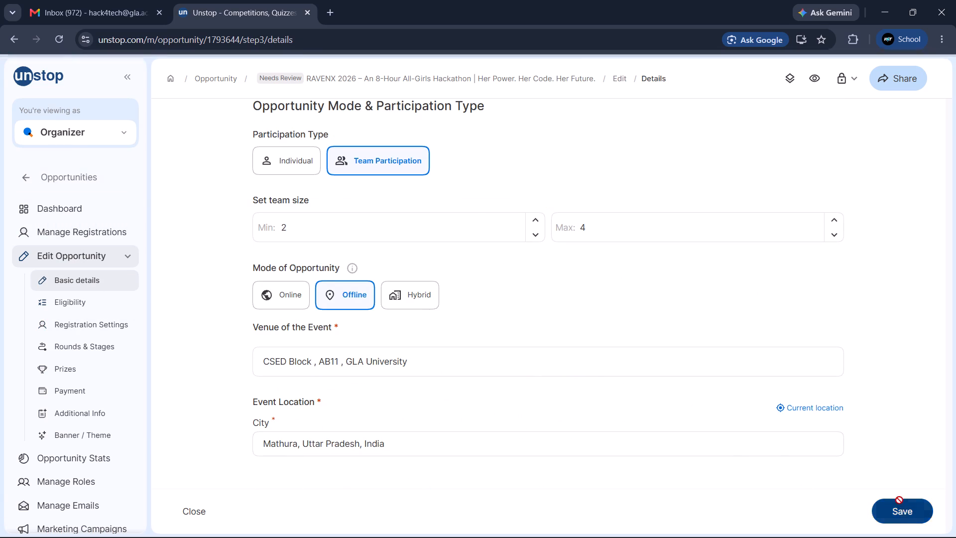
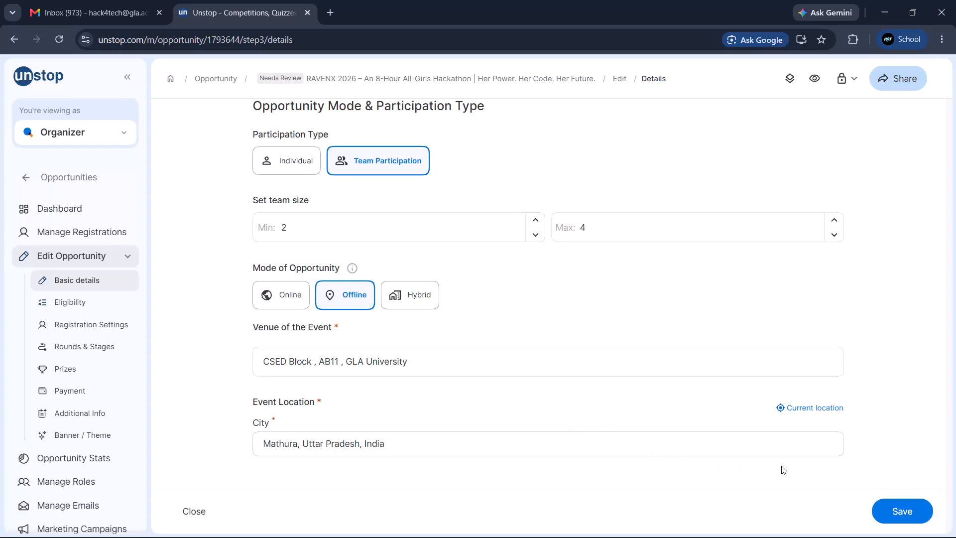
Save the participation type and team size settings in the RAVENX 2026 opportunity's basic details.
left_click(905, 501)
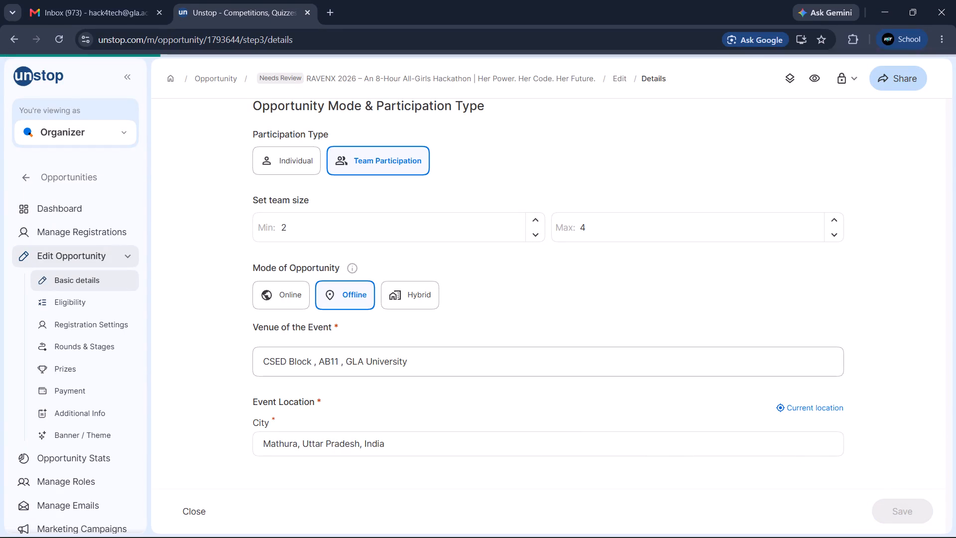